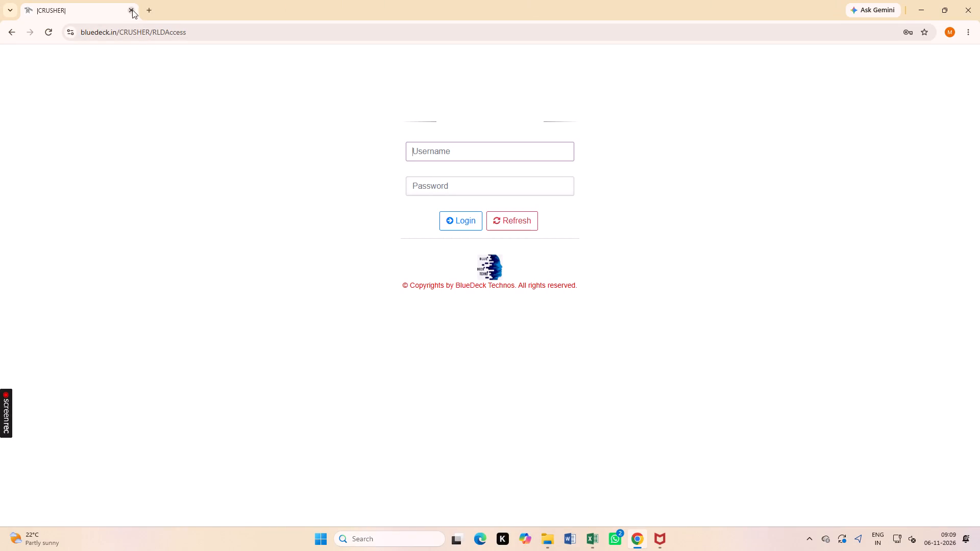
Close the Chrome browser window.
{"action": "left_click", "coordinate": [147, 12]}
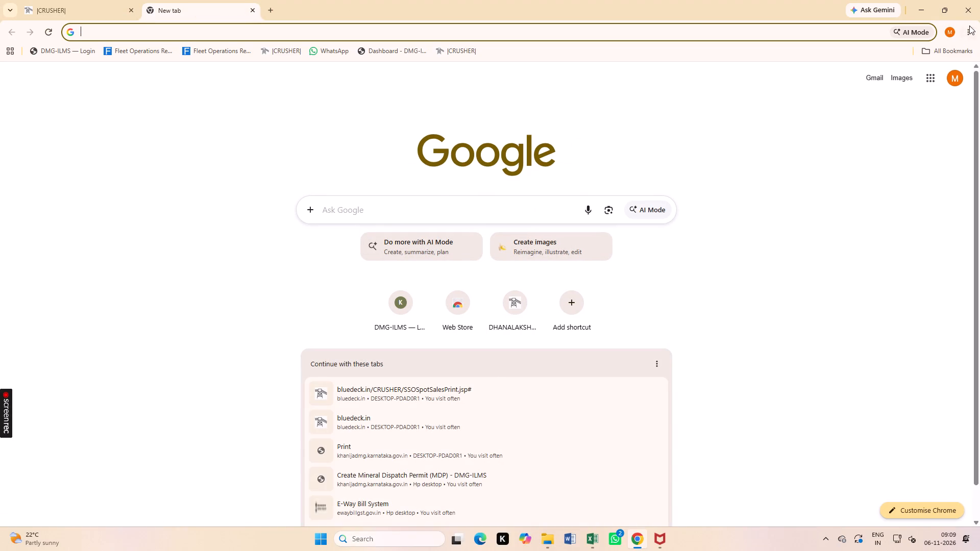
{"action": "left_click", "coordinate": [968, 11]}
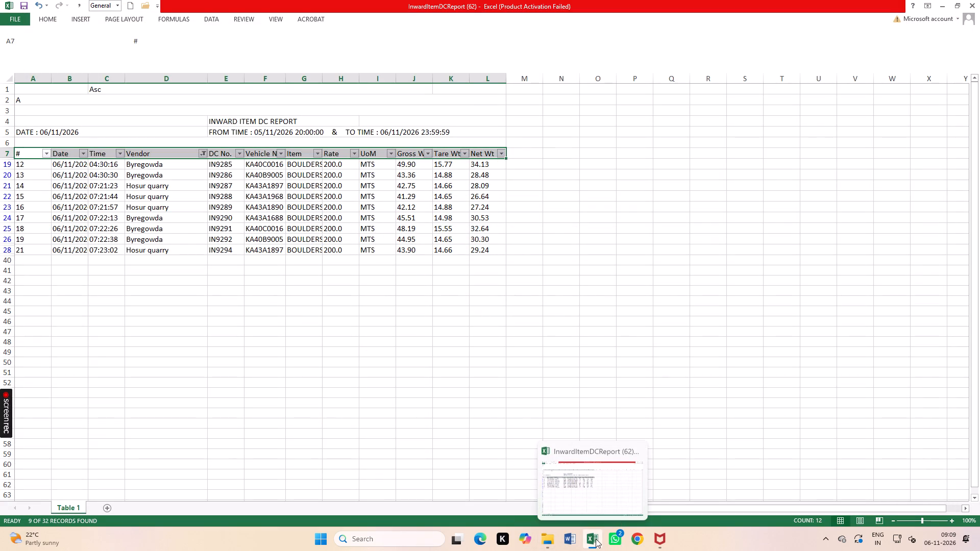
Close the InwardItemDCReport (62) workbook in Excel without saving its changes.
{"action": "left_click", "coordinate": [594, 489]}
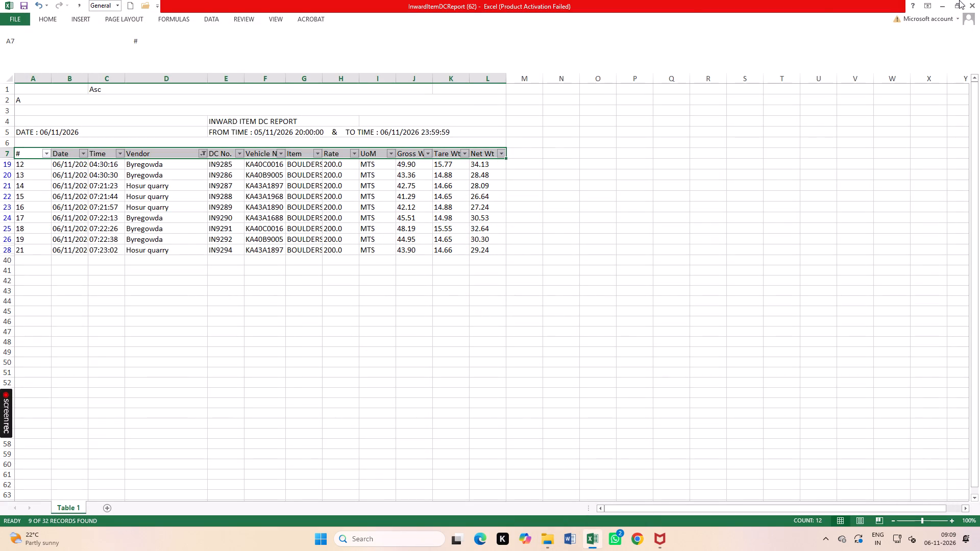
{"action": "left_click", "coordinate": [979, 1]}
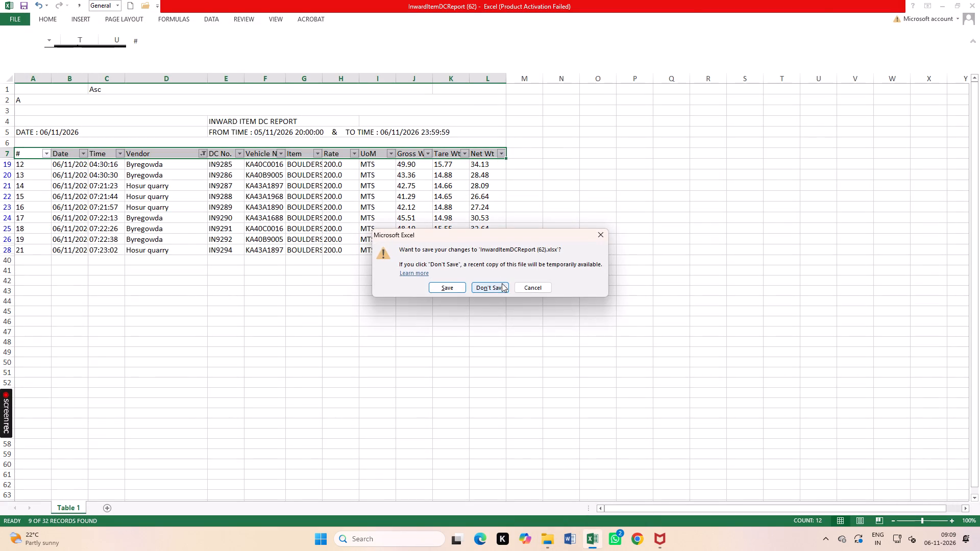
{"action": "left_click", "coordinate": [500, 284]}
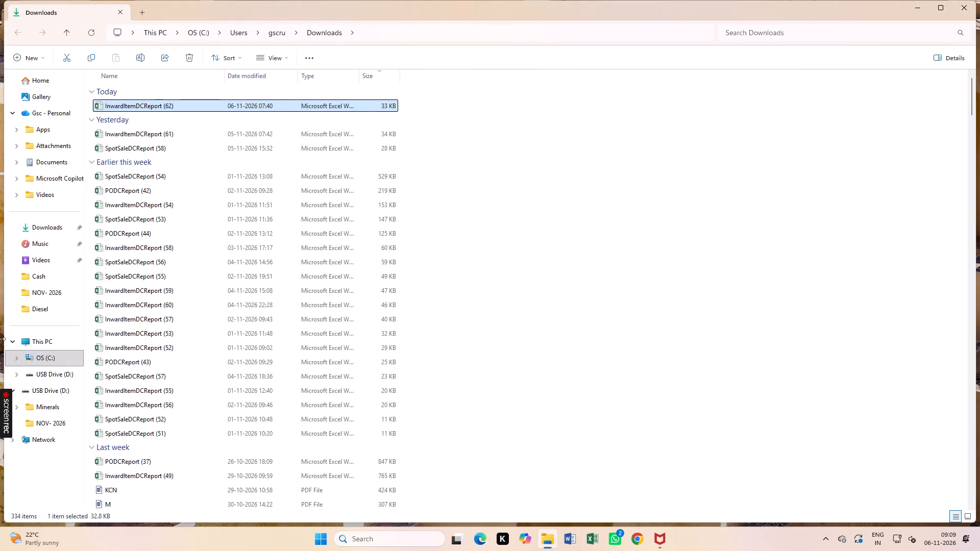
Open the DIESEL NOV workbook from the NOV- 2026 folder in File Explorer.
{"action": "left_click", "coordinate": [47, 292]}
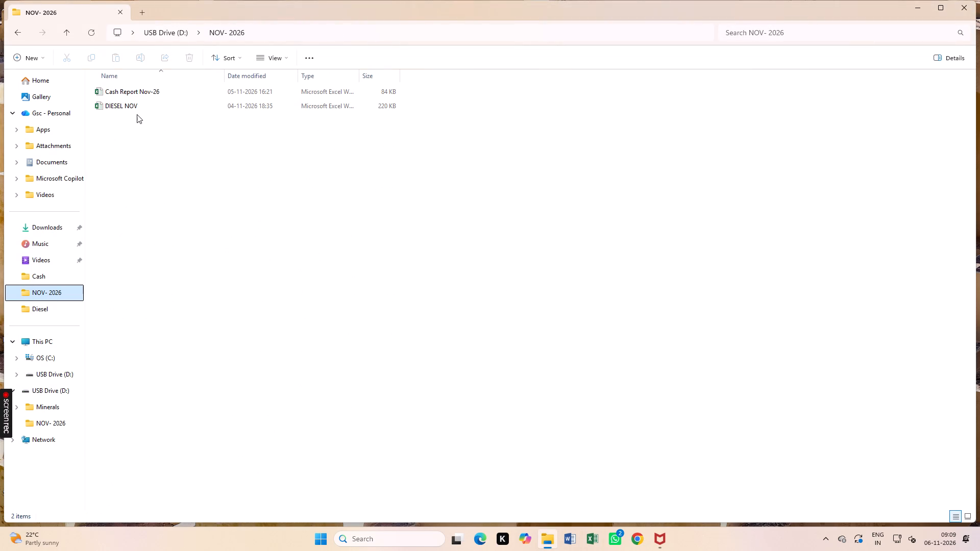
{"action": "double_click", "coordinate": [136, 110]}
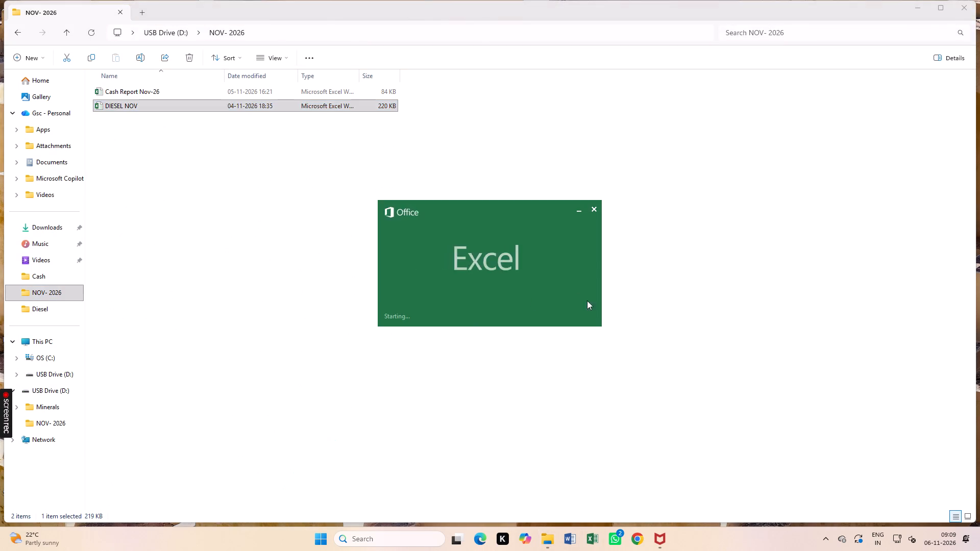
{"action": "left_click", "coordinate": [495, 299]}
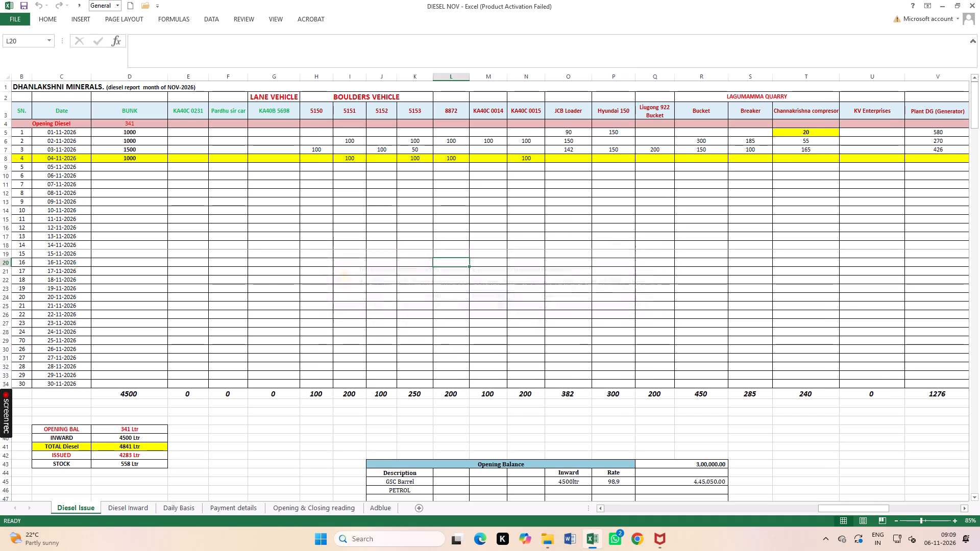
{"action": "left_click", "coordinate": [586, 364]}
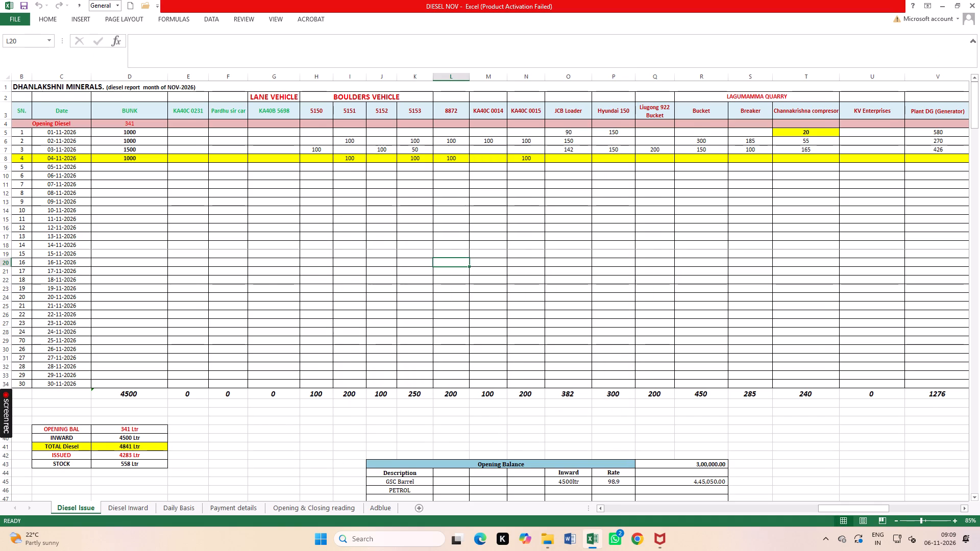
Select the BUNK cell for 05-11-2026 on the Diesel Issue sheet.
{"action": "left_click", "coordinate": [121, 167]}
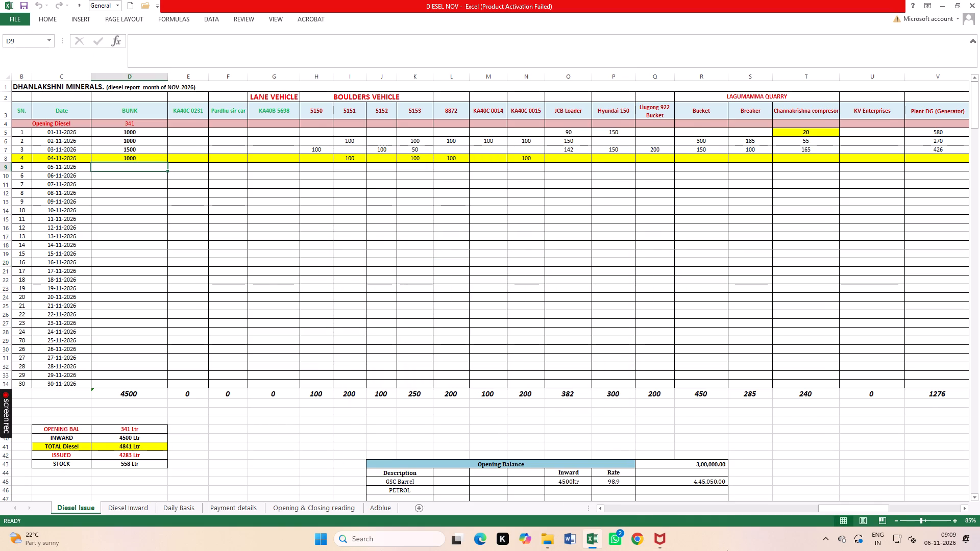
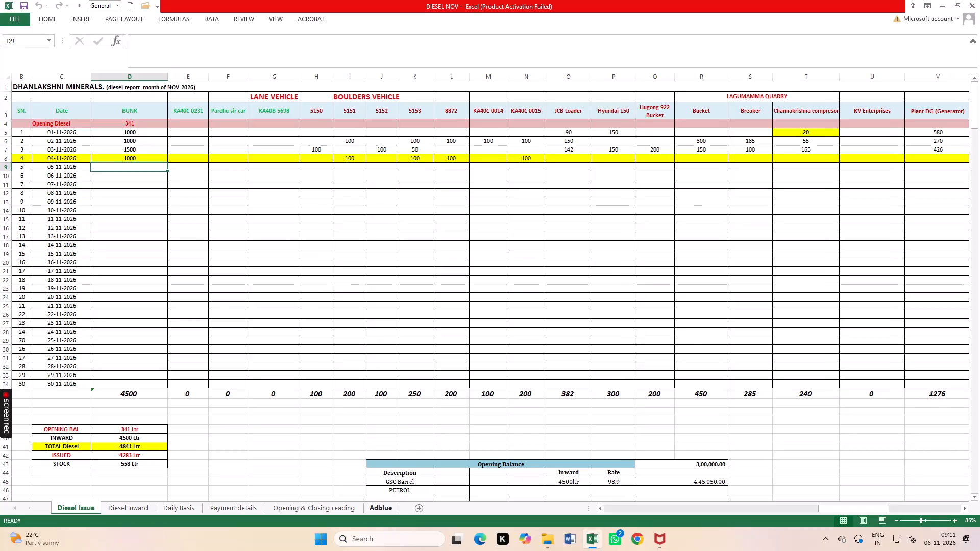
Enter 1468.9 as the BUNK diesel quantity for 05-11-2026 on the Diesel Issue sheet.
{"action": "left_click", "coordinate": [142, 169]}
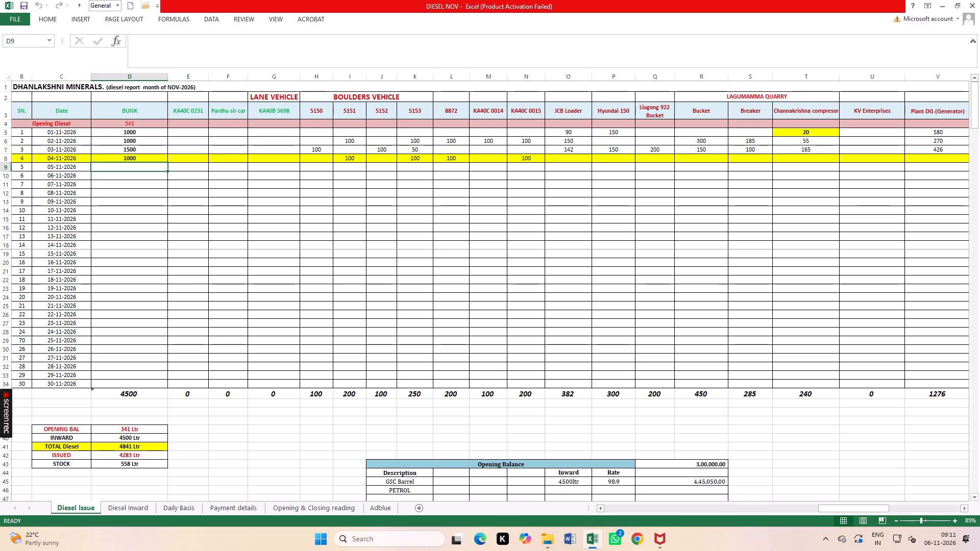
{"action": "left_click", "coordinate": [135, 167]}
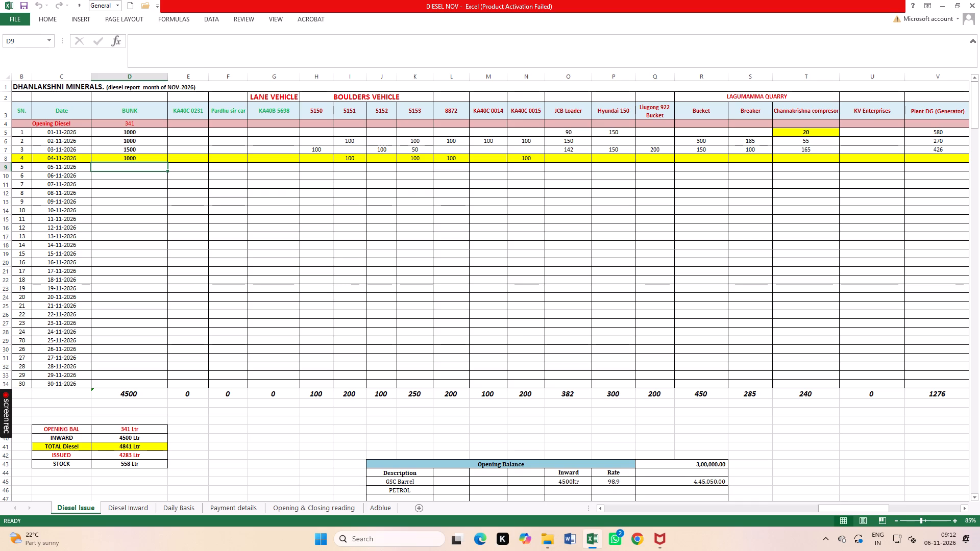
{"action": "left_click", "coordinate": [135, 167]}
{"action": "type", "text": "14"}
{"action": "type", "text": "68.9"}
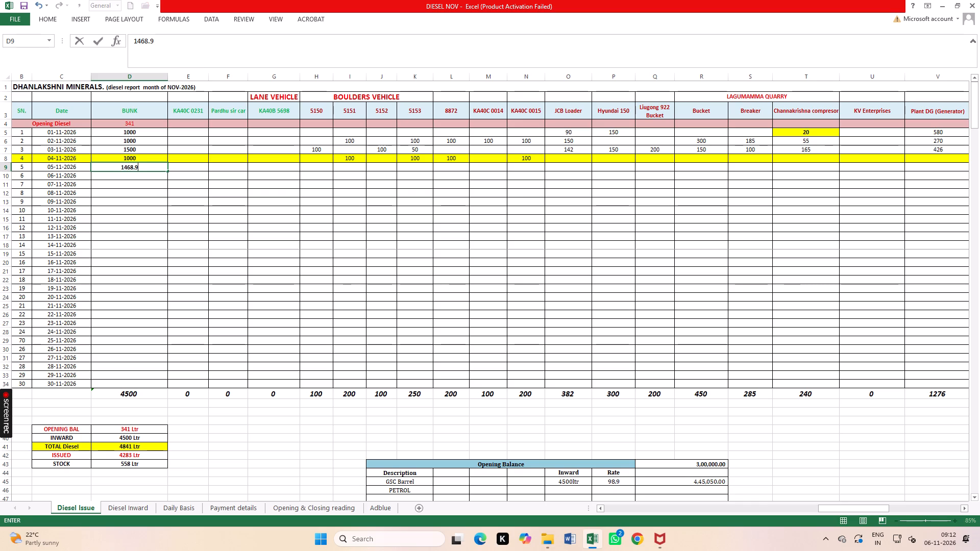
{"action": "left_click", "coordinate": [151, 178]}
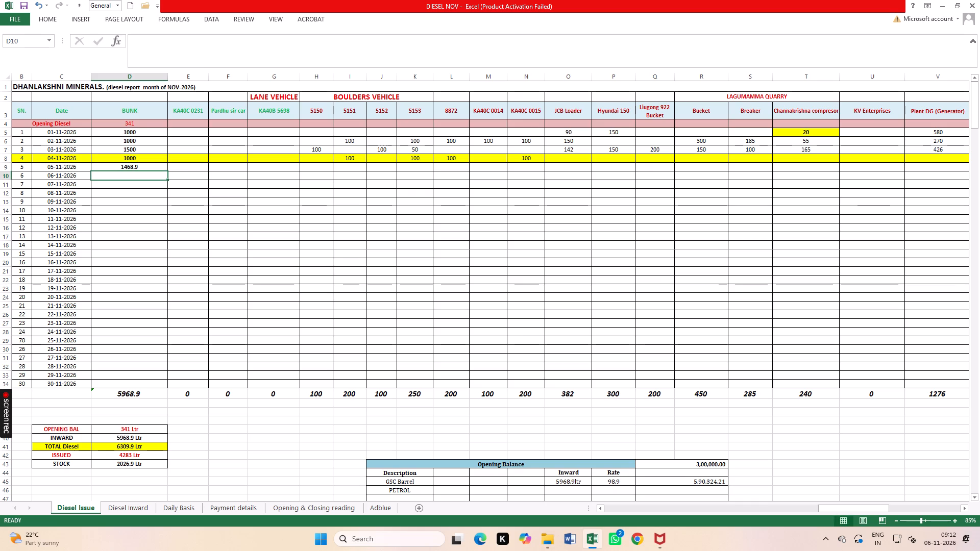
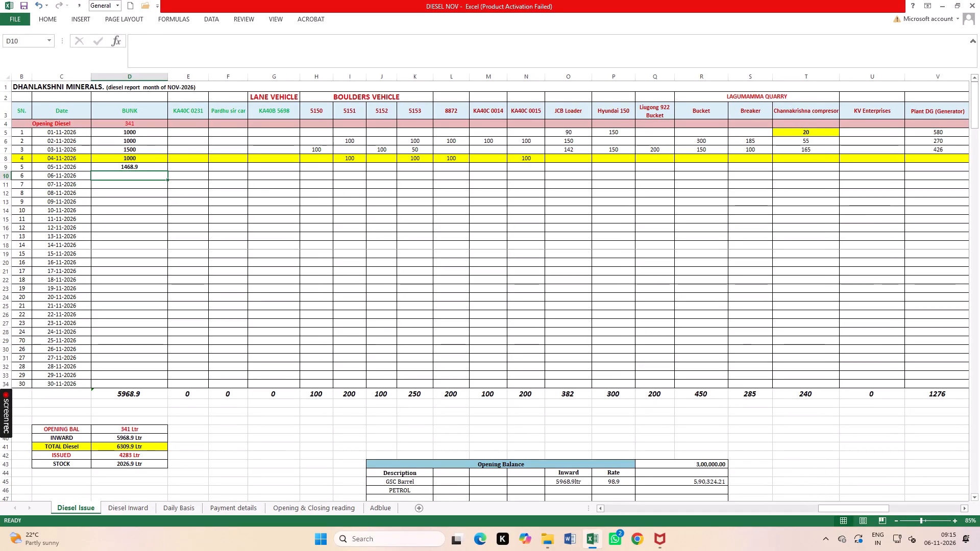
Correct the BUNK diesel quantity for 05-11-2026 to 1468.09.
{"action": "double_click", "coordinate": [135, 166]}
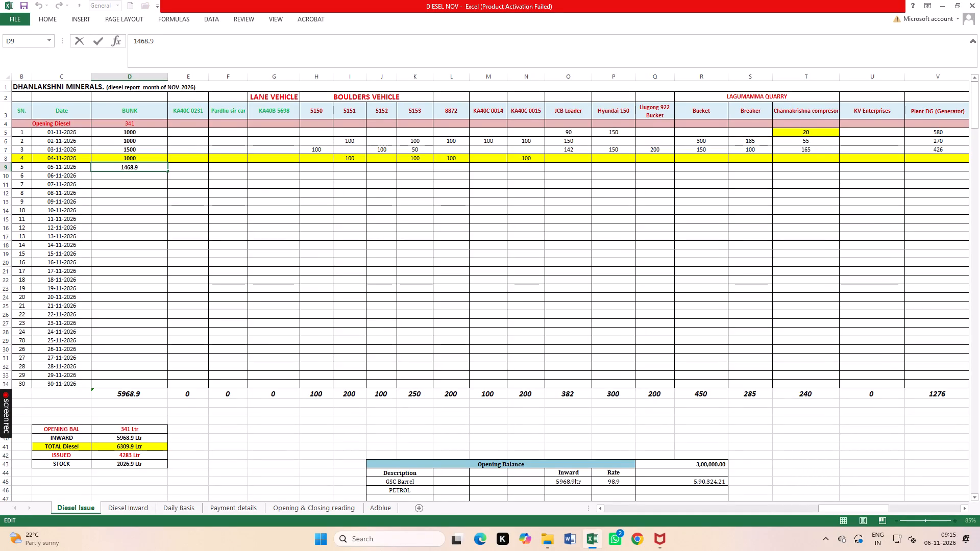
{"action": "key", "text": "0"}
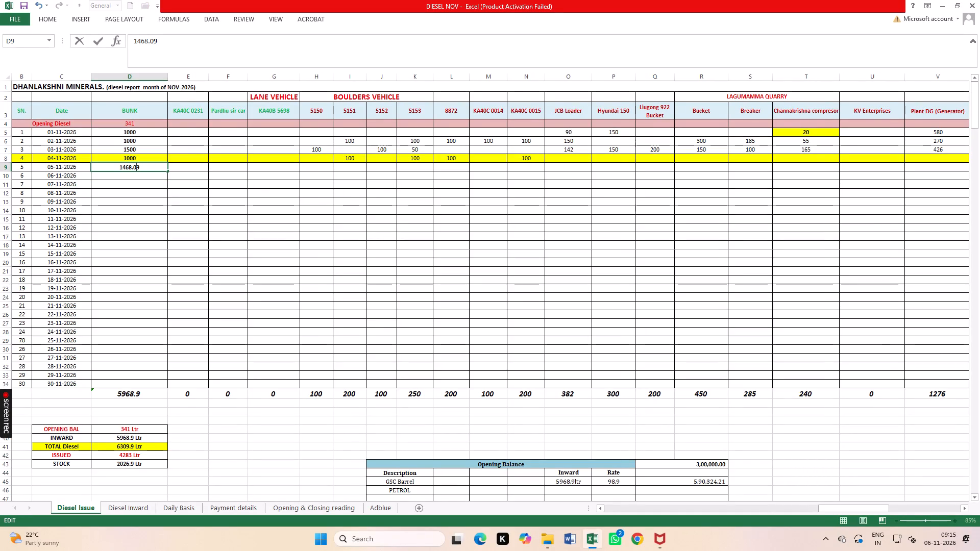
{"action": "left_click", "coordinate": [360, 166]}
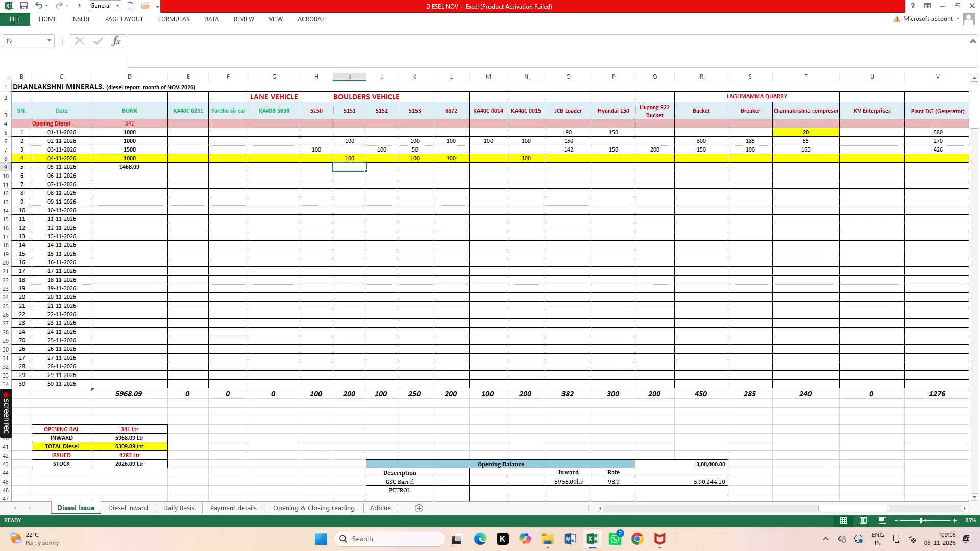
{"action": "left_click", "coordinate": [324, 167]}
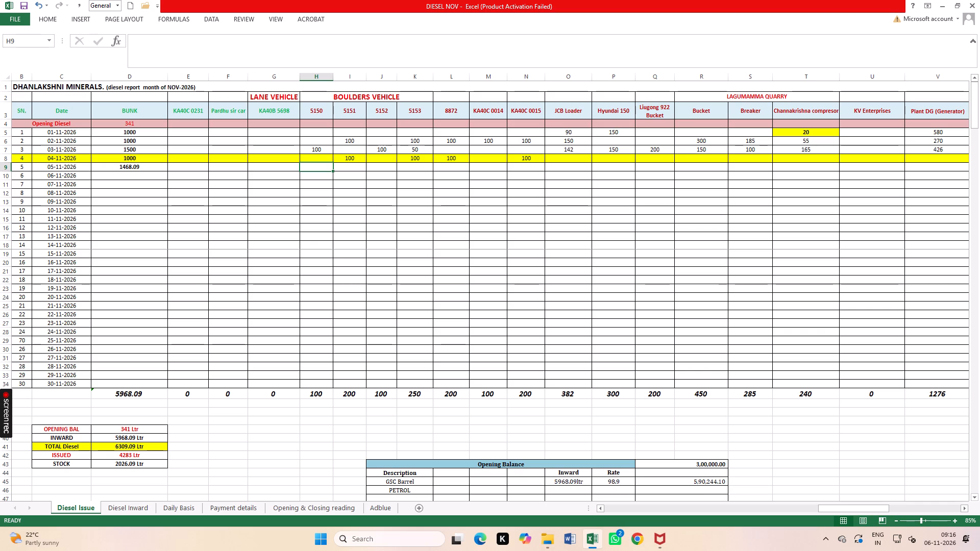
Change the fill of the whole 04-11-2026 row from yellow to white.
{"action": "left_click", "coordinate": [7, 158]}
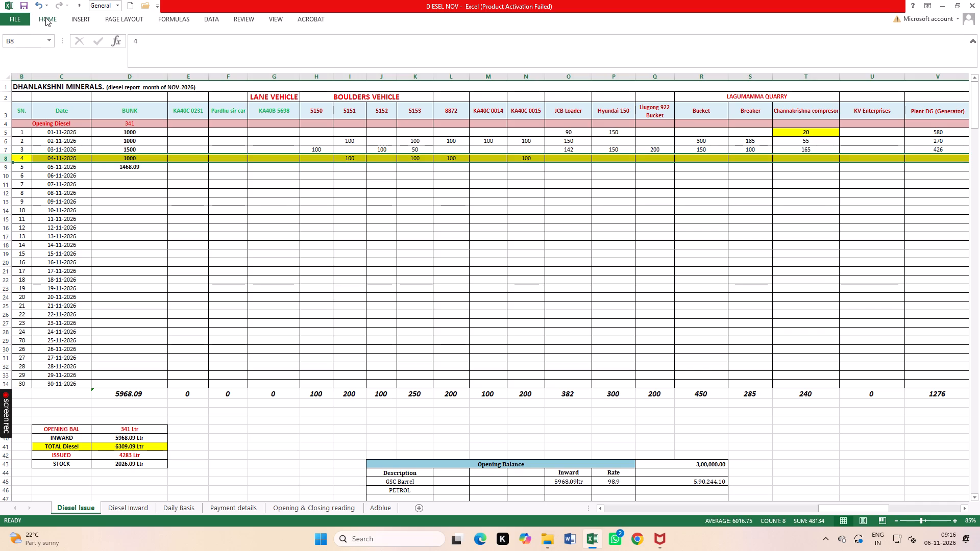
{"action": "left_click", "coordinate": [45, 17]}
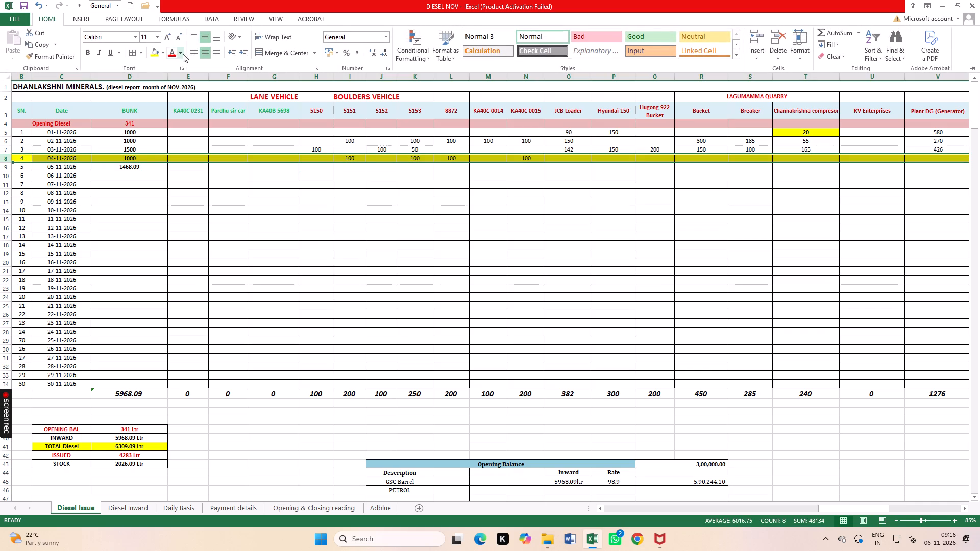
{"action": "left_click", "coordinate": [162, 54]}
{"action": "left_click", "coordinate": [155, 78]}
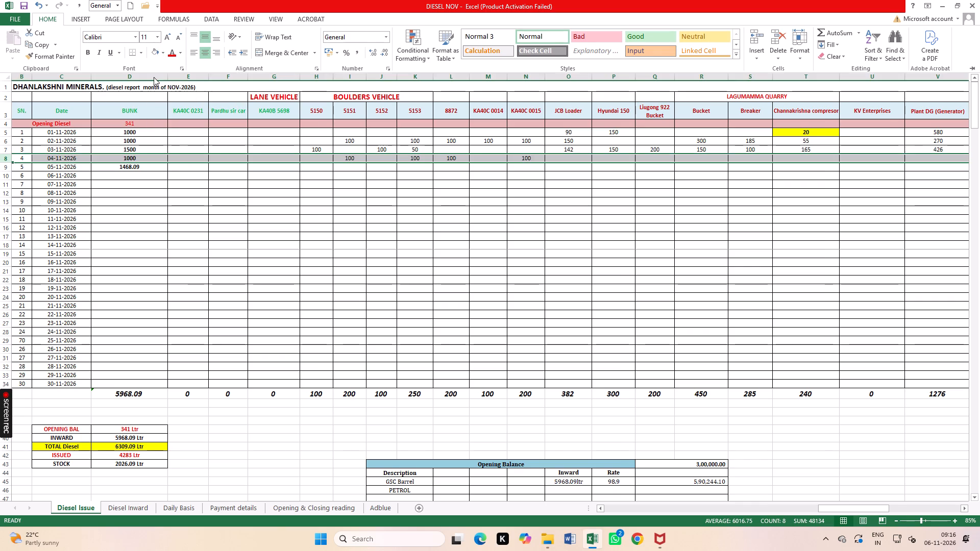
Highlight the whole 05-11-2026 row with the standard yellow fill.
{"action": "left_click", "coordinate": [4, 168]}
{"action": "left_click", "coordinate": [4, 168]}
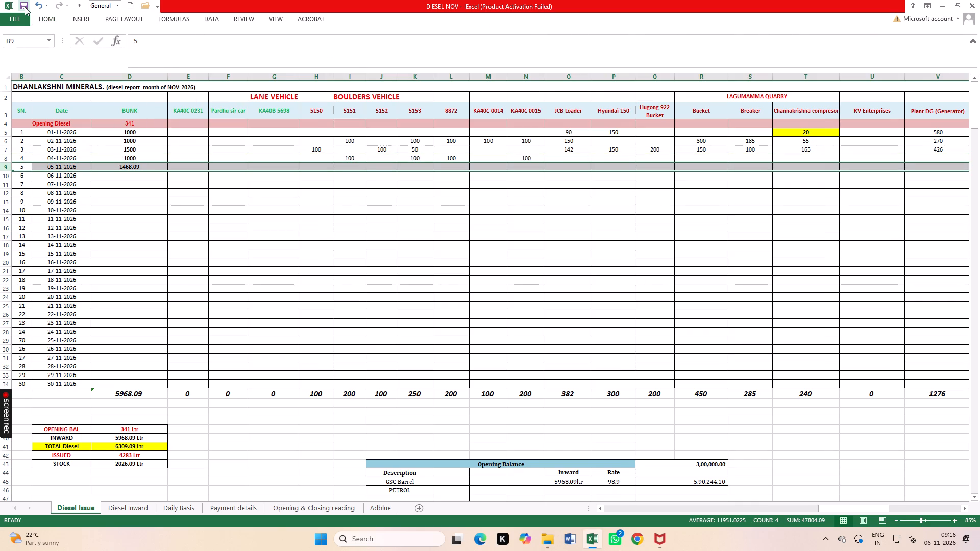
{"action": "left_click", "coordinate": [55, 16]}
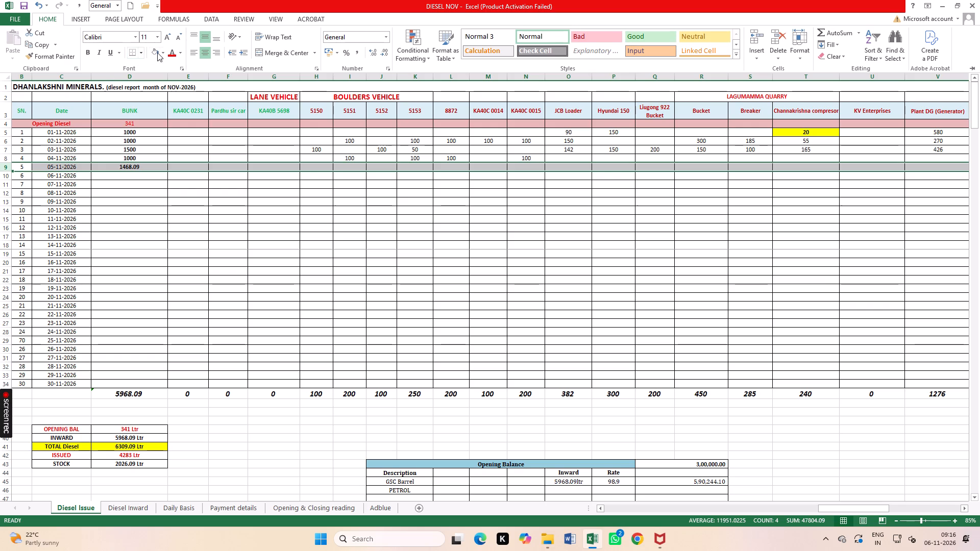
{"action": "left_click", "coordinate": [165, 52]}
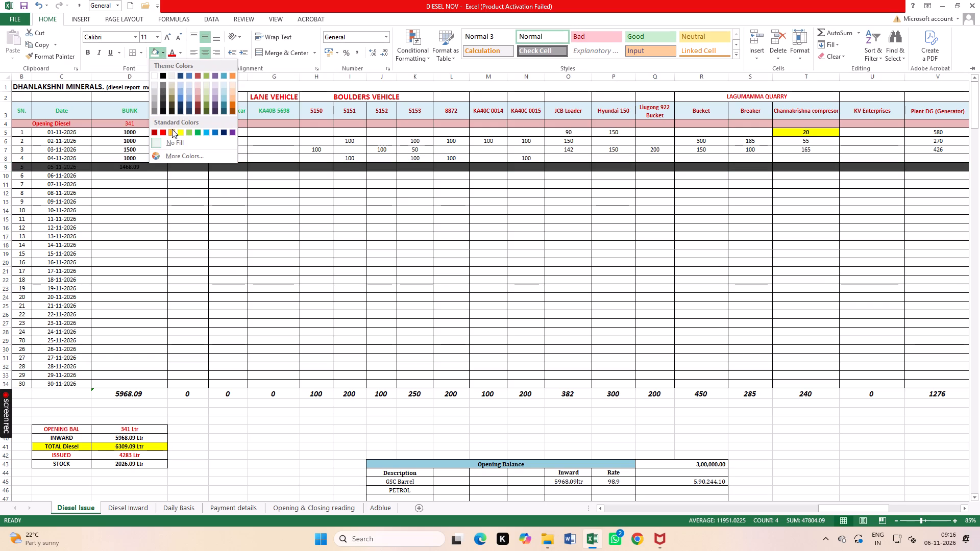
{"action": "left_click", "coordinate": [179, 133]}
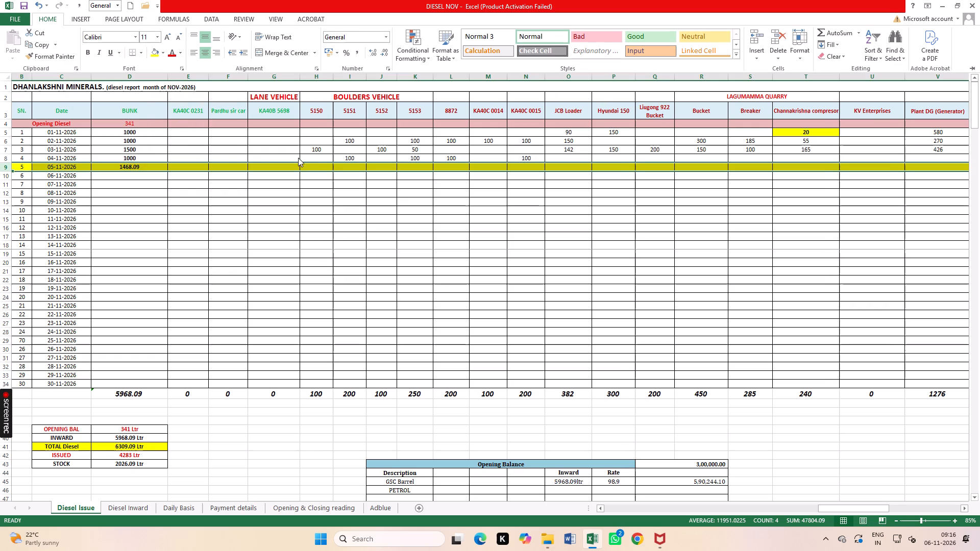
Enter the 05-11-2026 boulders vehicle diesel quantities: 101.09 for 5150 and 100 for 5152.
{"action": "left_click", "coordinate": [320, 166]}
{"action": "left_click", "coordinate": [317, 166]}
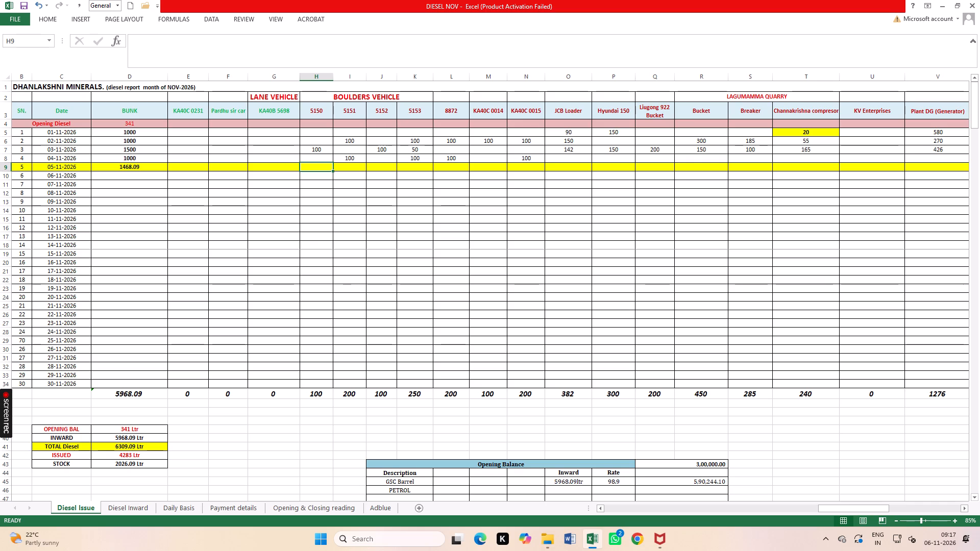
{"action": "type", "text": "10"}
{"action": "key", "text": "1"}
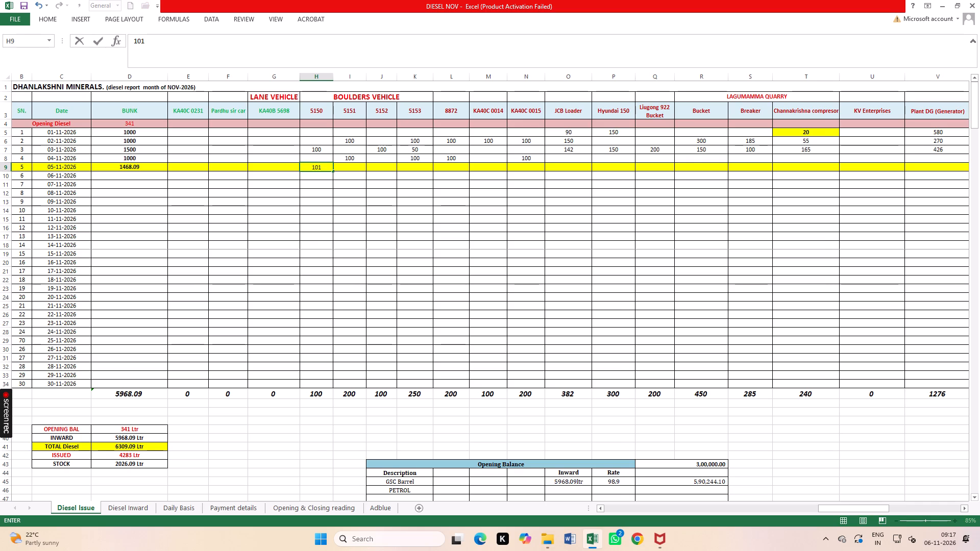
{"action": "type", "text": ".09"}
{"action": "left_click", "coordinate": [355, 166]}
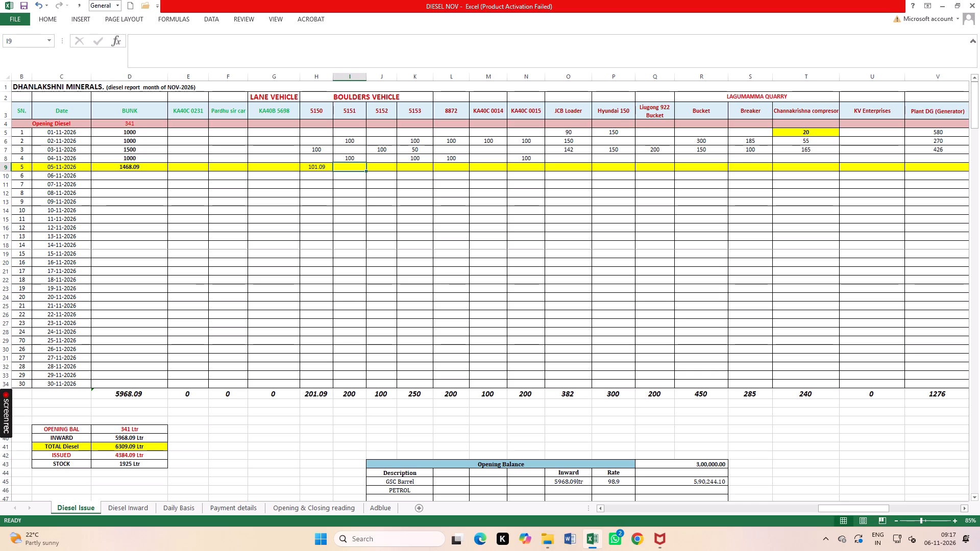
{"action": "left_click", "coordinate": [380, 168]}
{"action": "type", "text": "10"}
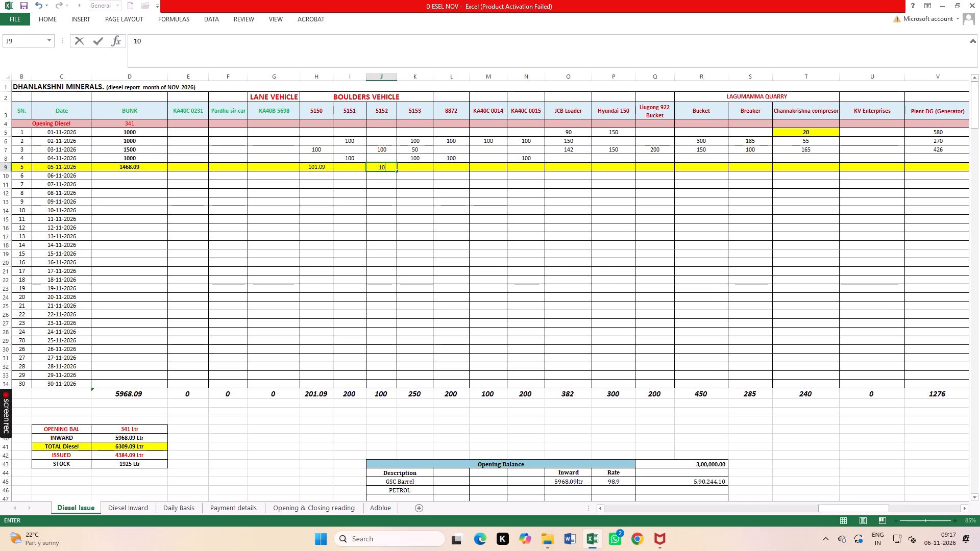
{"action": "key", "text": "0"}
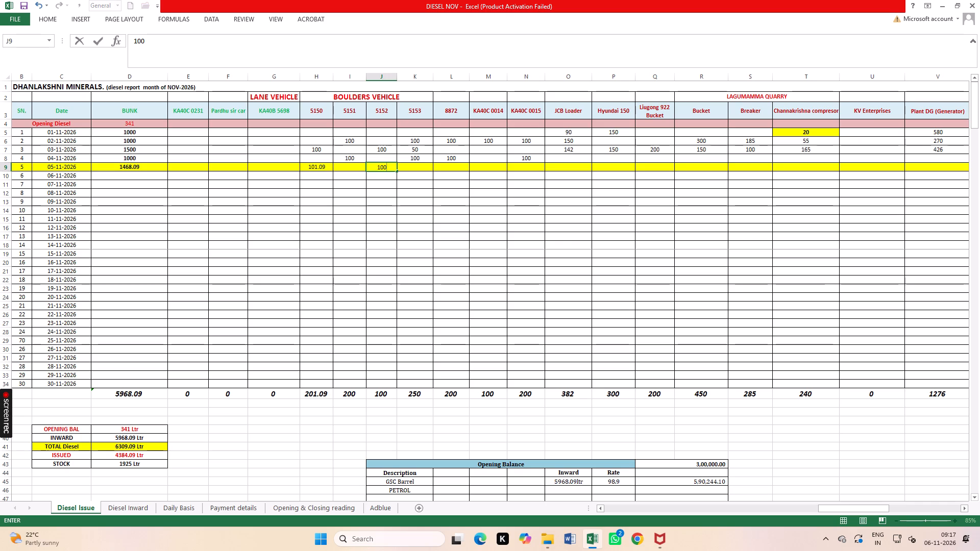
Enter the 05-11-2026 diesel quantities of 500 for Plant DG (Generator) and 200 for Liugong 922 Bucket.
{"action": "left_click", "coordinate": [947, 168]}
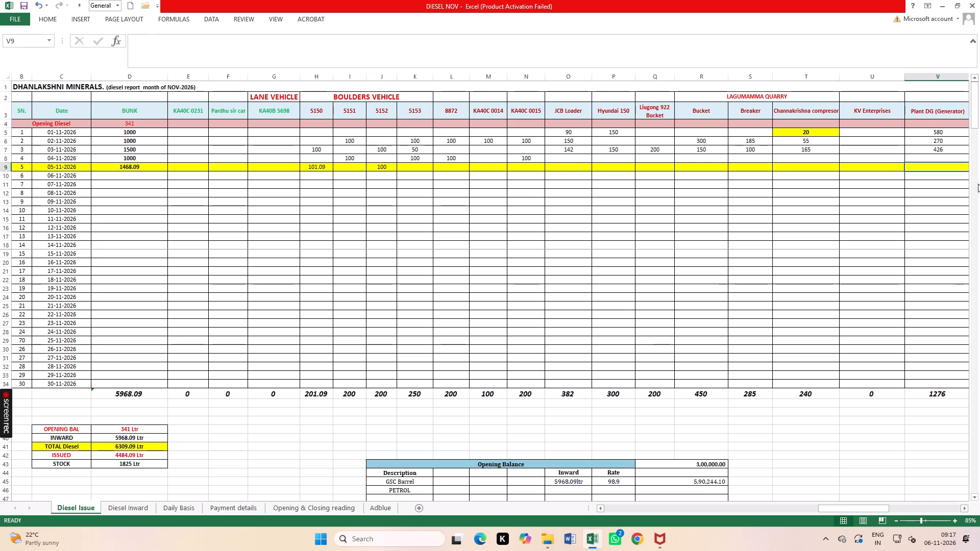
{"action": "type", "text": "500"}
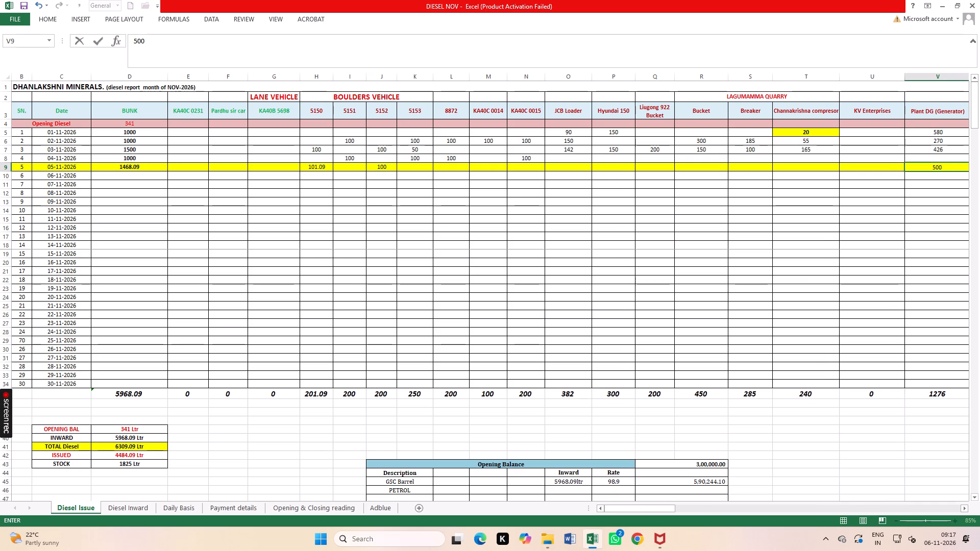
{"action": "left_click", "coordinate": [422, 169]}
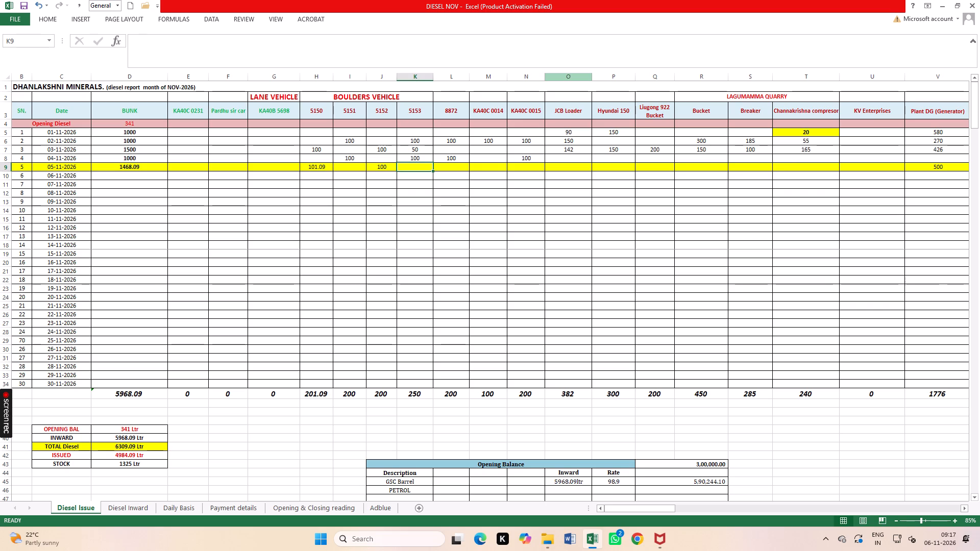
{"action": "left_click", "coordinate": [656, 167]}
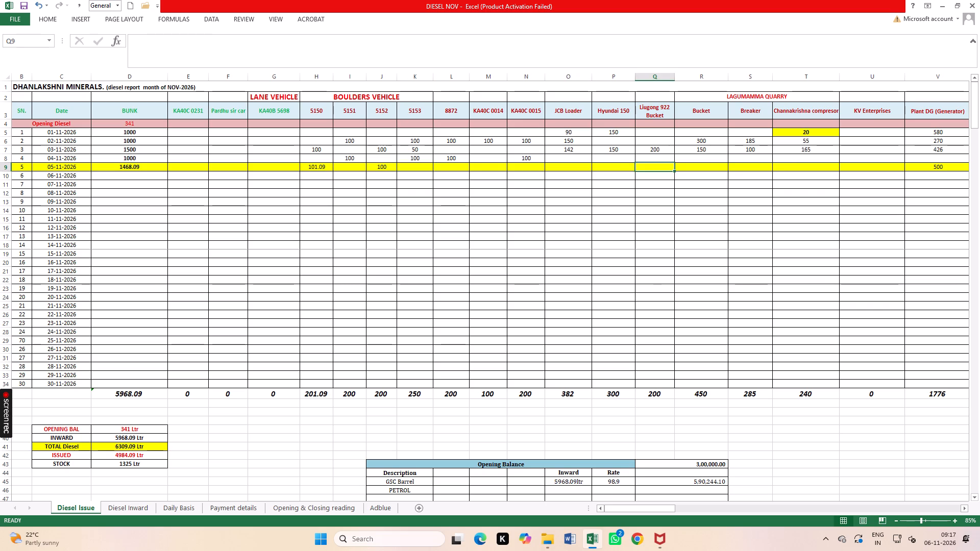
{"action": "type", "text": "200"}
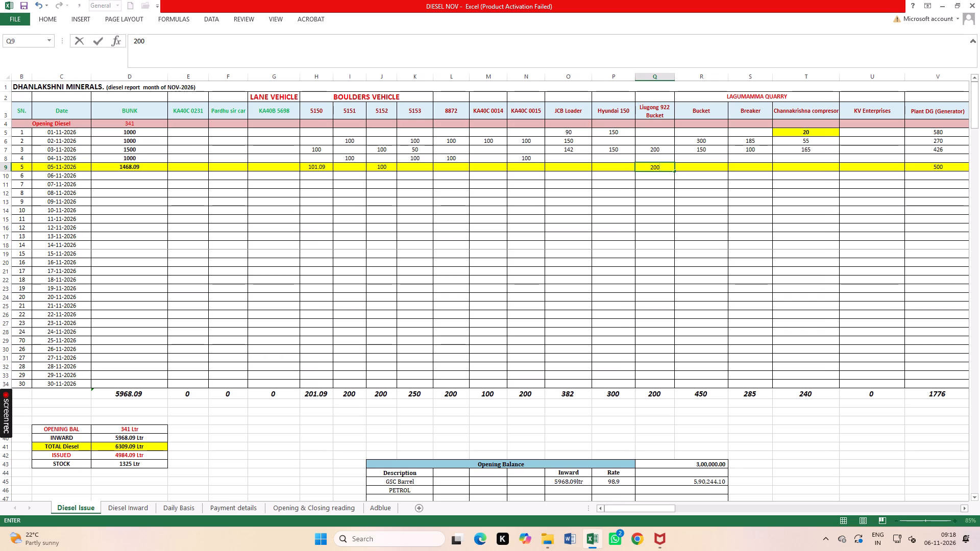
Enter the JCB Loader diesel quantity for 05-11-2026 as the formula =65+35.
{"action": "left_click", "coordinate": [567, 167]}
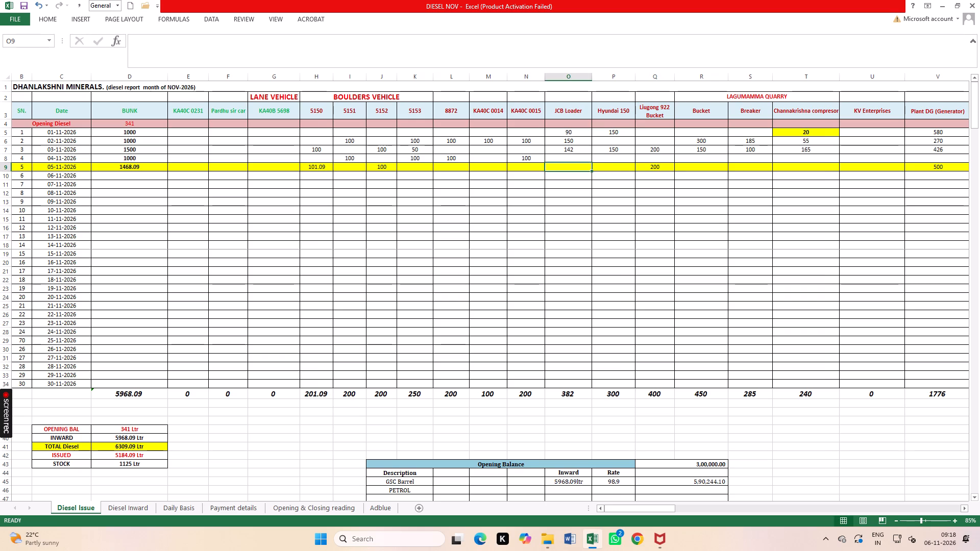
{"action": "type", "text": "65"}
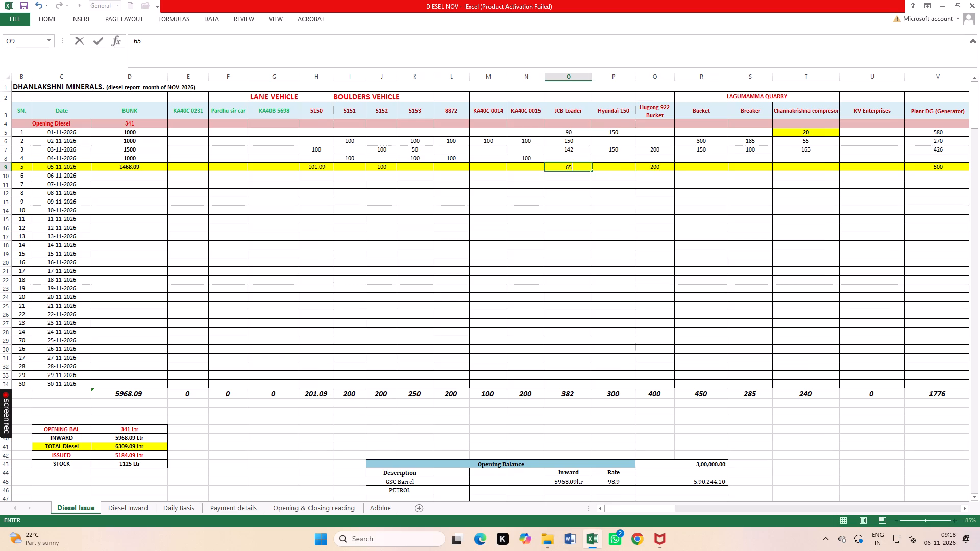
{"action": "left_click", "coordinate": [133, 40]}
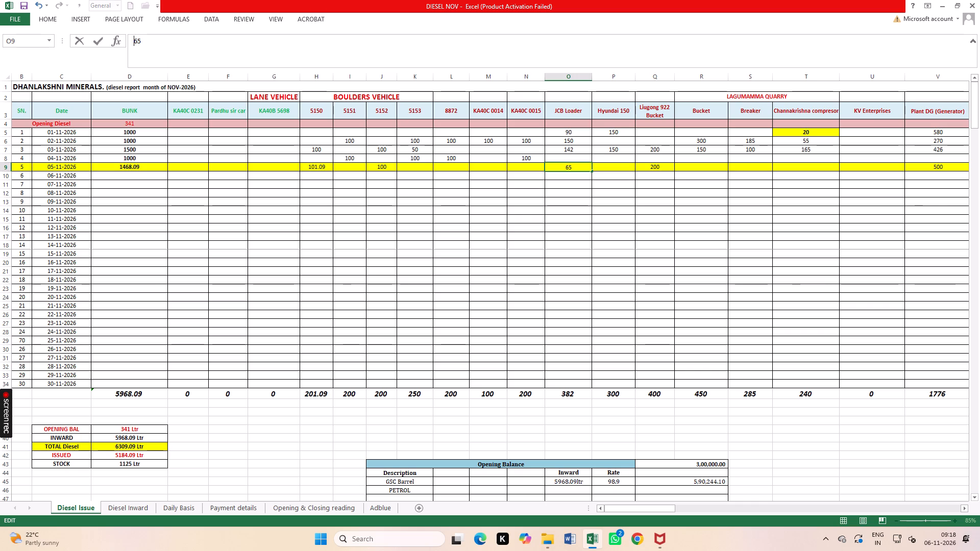
{"action": "key", "text": "equal"}
{"action": "left_click", "coordinate": [162, 47]}
{"action": "key", "text": "plus"}
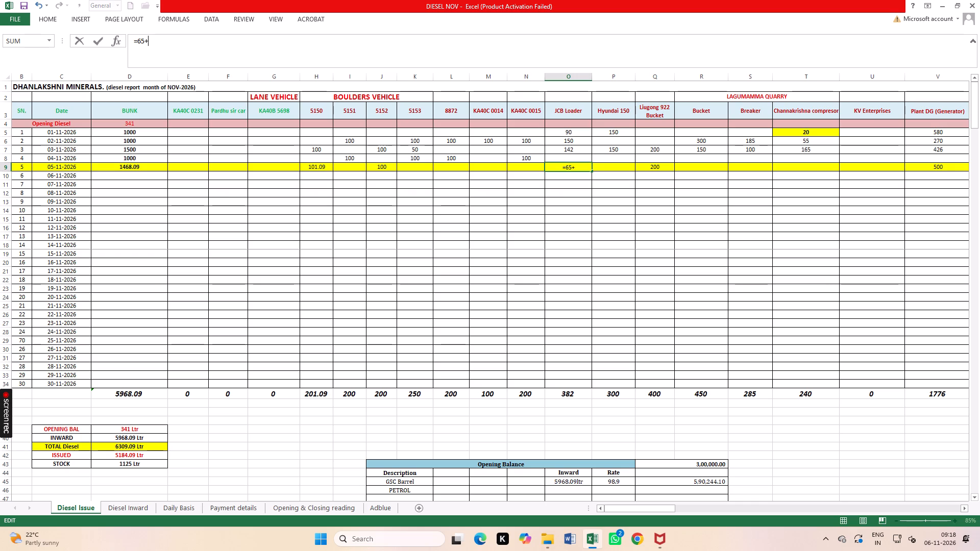
{"action": "type", "text": "35"}
{"action": "key", "text": "Return"}
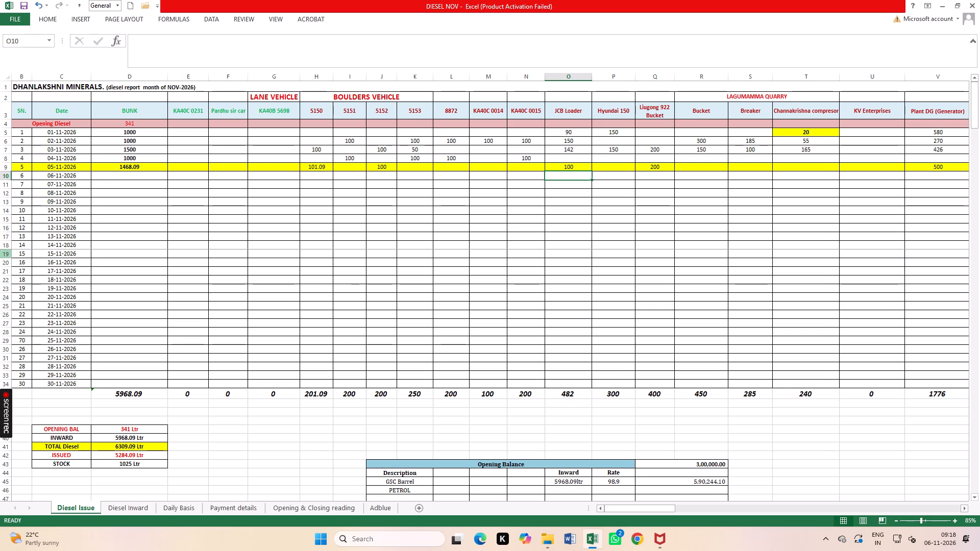
{"action": "left_click", "coordinate": [532, 167]}
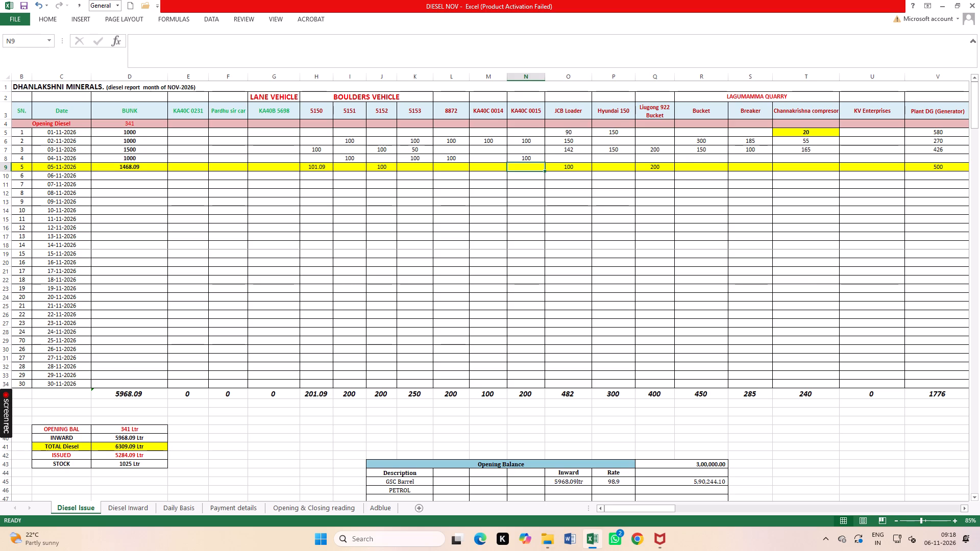
{"action": "left_click", "coordinate": [521, 165]}
{"action": "type", "text": "100"}
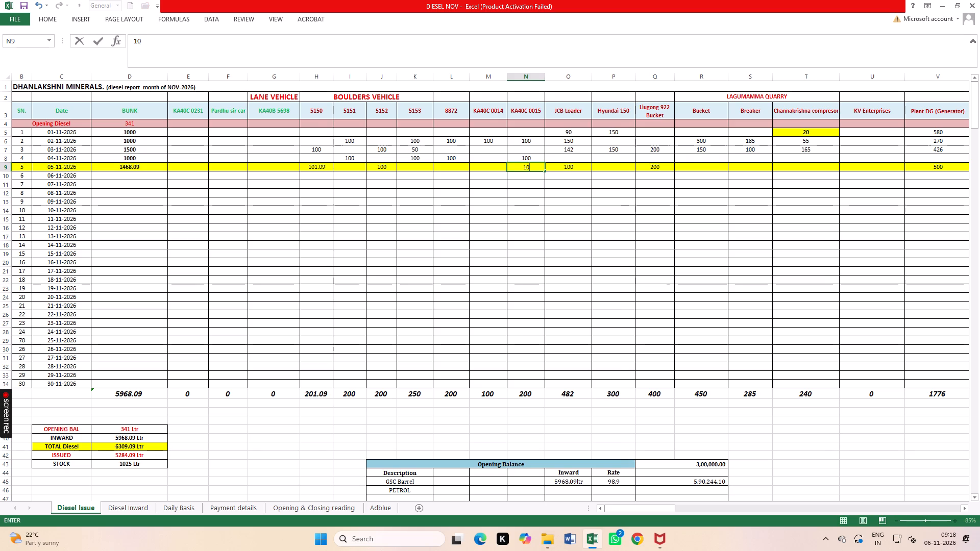
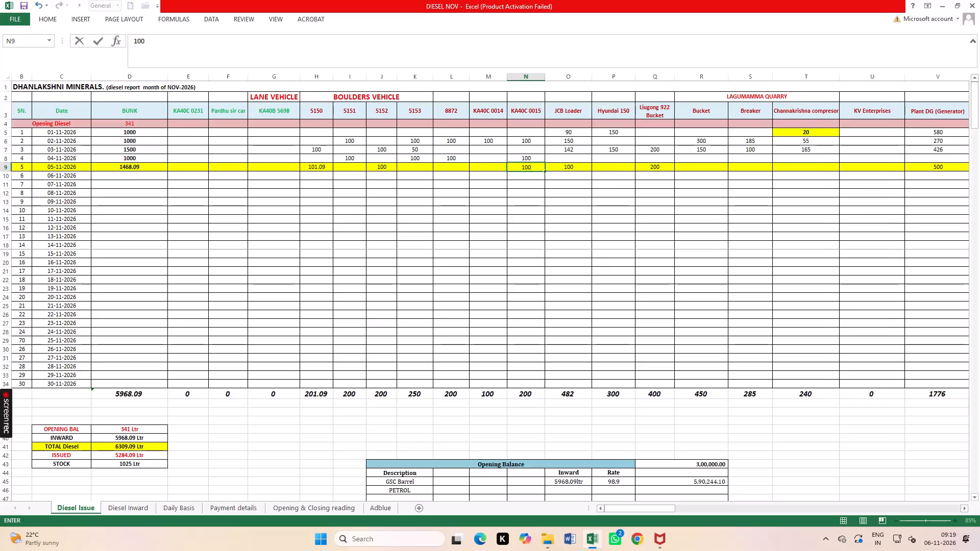
Enter the 05-11-2026 Lagumamma Quarry diesel quantities: 100 for Bucket, 100 for Breaker and 80 for Channakrishna compresor.
{"action": "left_click", "coordinate": [496, 166]}
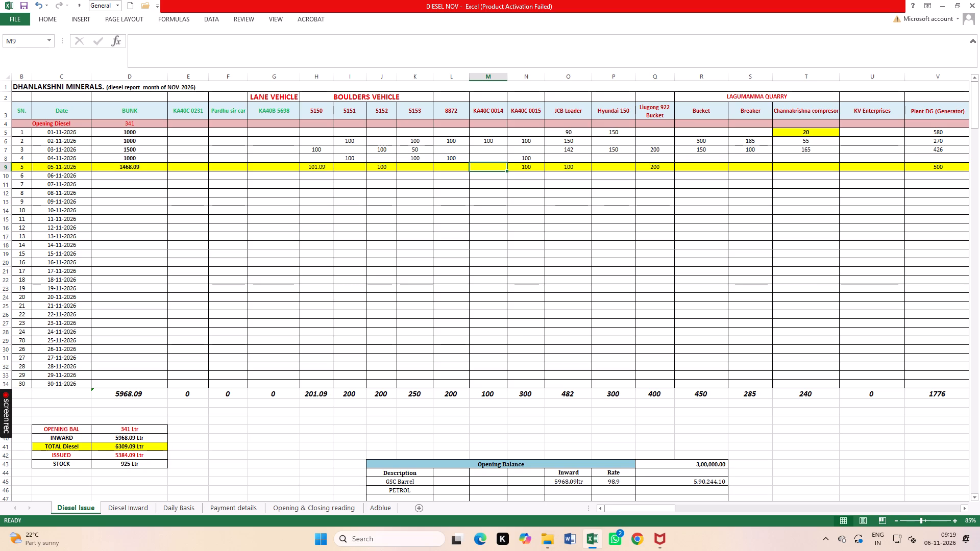
{"action": "left_click", "coordinate": [698, 168]}
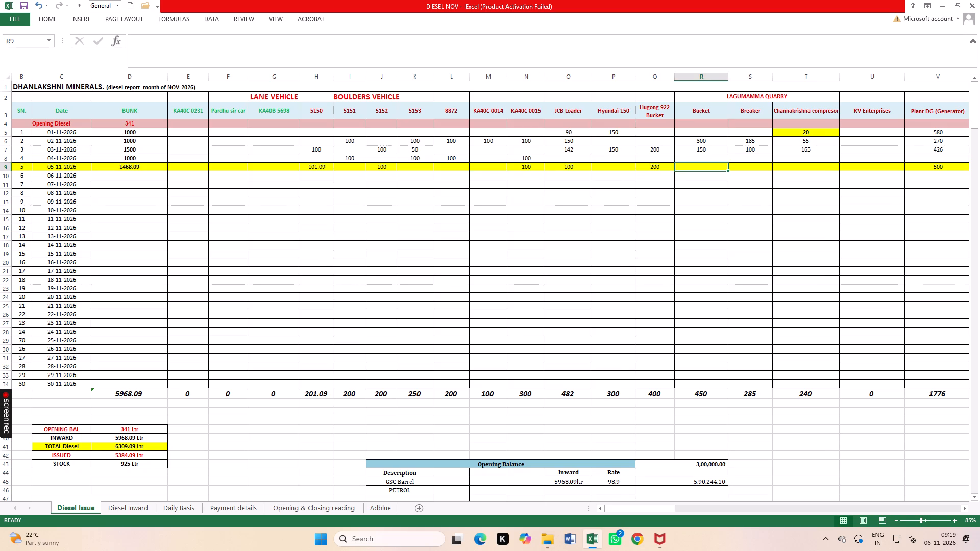
{"action": "type", "text": "100"}
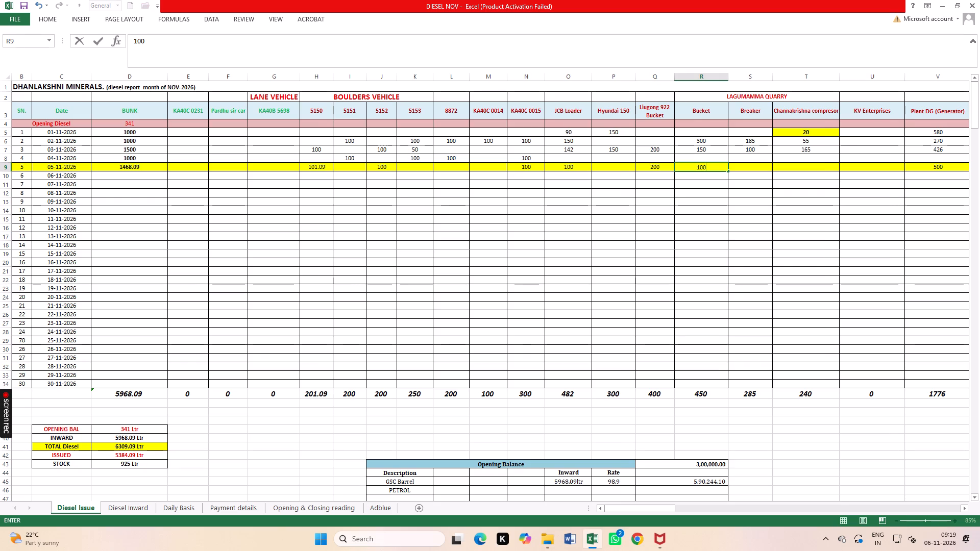
{"action": "left_click", "coordinate": [750, 169]}
{"action": "type", "text": "100"}
{"action": "left_click", "coordinate": [798, 170]}
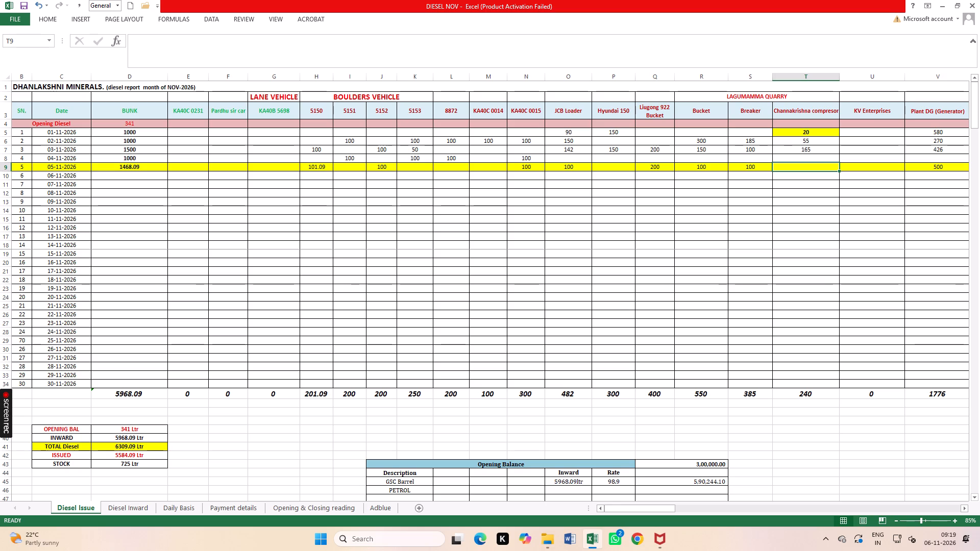
{"action": "left_click", "coordinate": [818, 166]}
{"action": "key", "text": "8"}
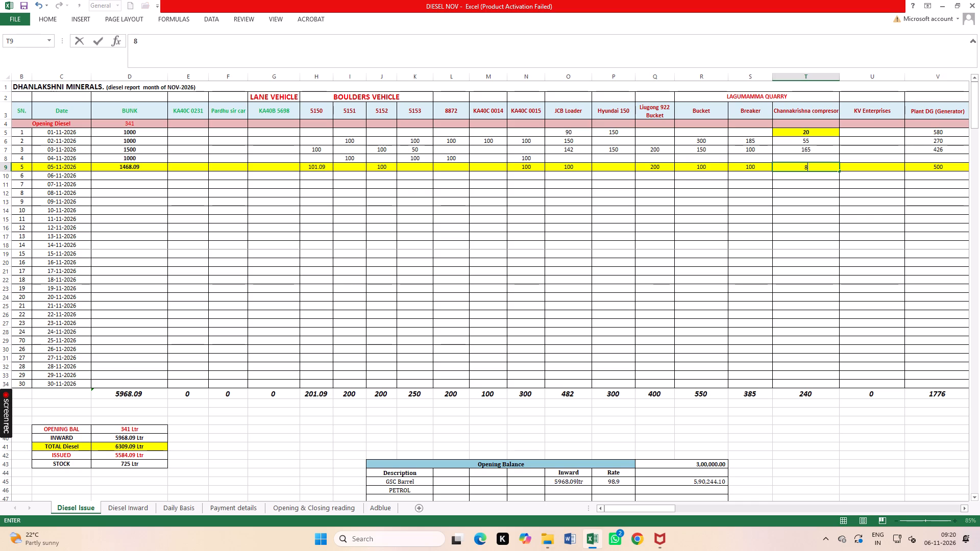
{"action": "key", "text": "0"}
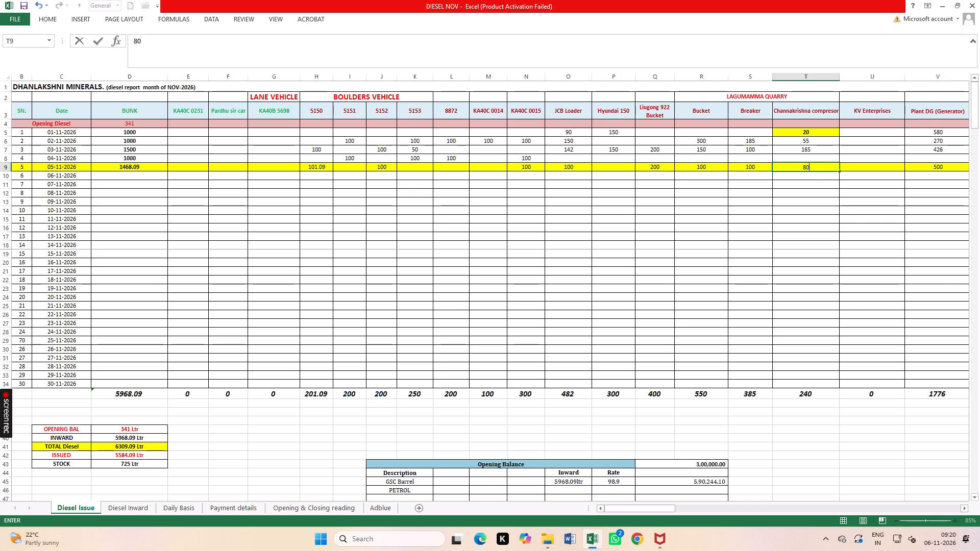
{"action": "left_click", "coordinate": [867, 180]}
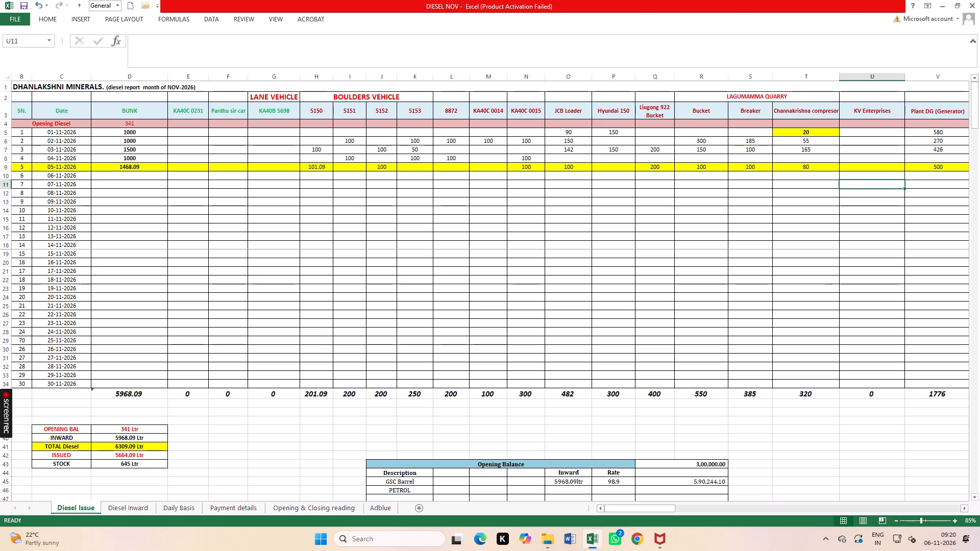
Check each filled vehicle and machine quantity in the 05-11-2026 row, from 5150 through Plant DG (Generator).
{"action": "left_click", "coordinate": [315, 168]}
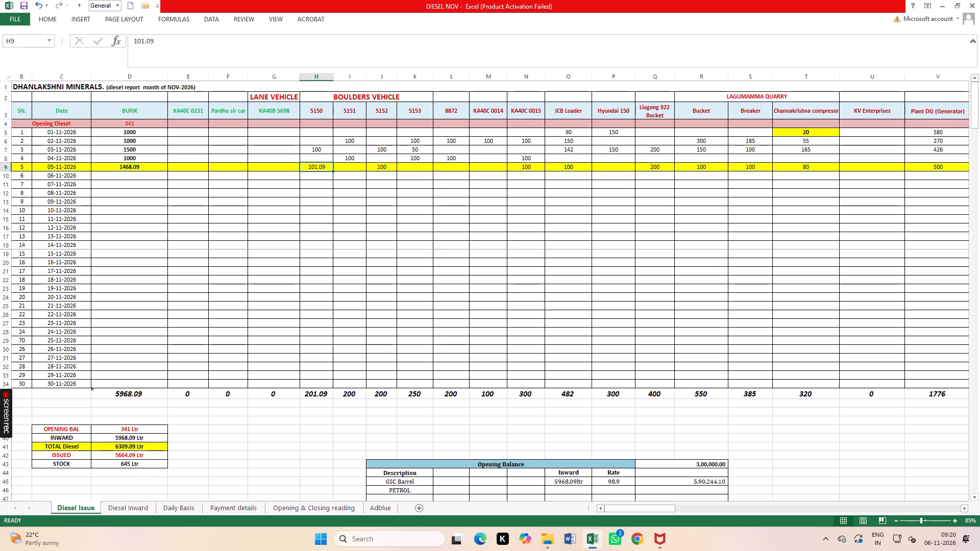
{"action": "left_click", "coordinate": [380, 169]}
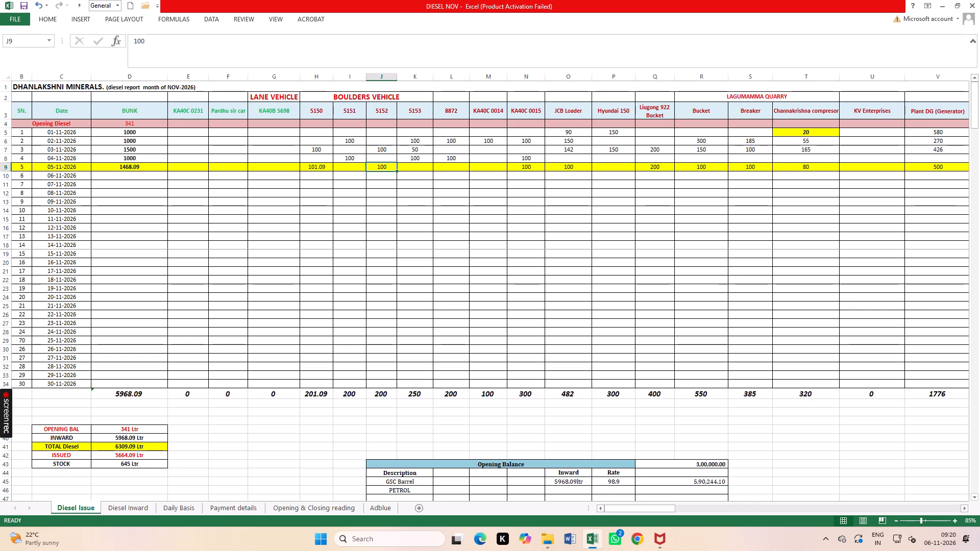
{"action": "left_click", "coordinate": [529, 169]}
{"action": "left_click", "coordinate": [574, 170]}
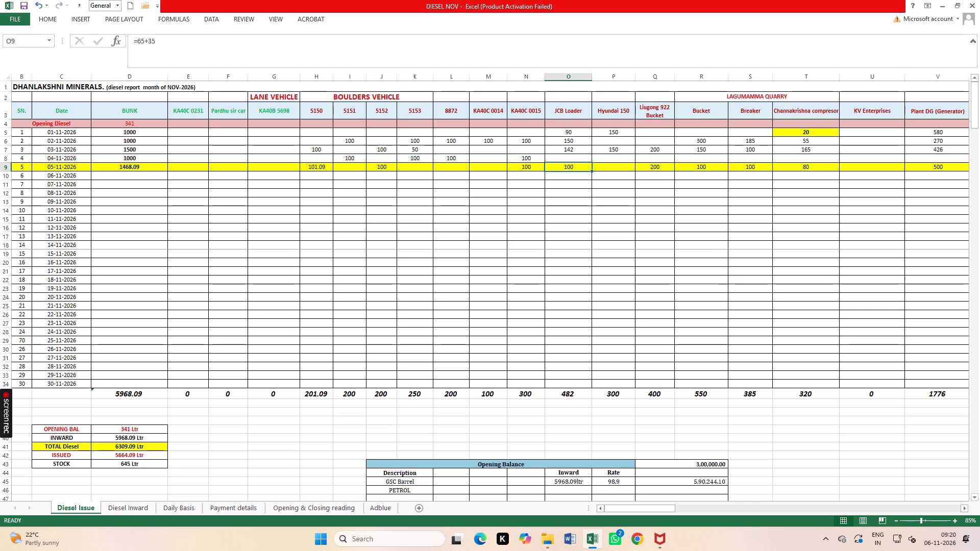
{"action": "left_click", "coordinate": [653, 167]}
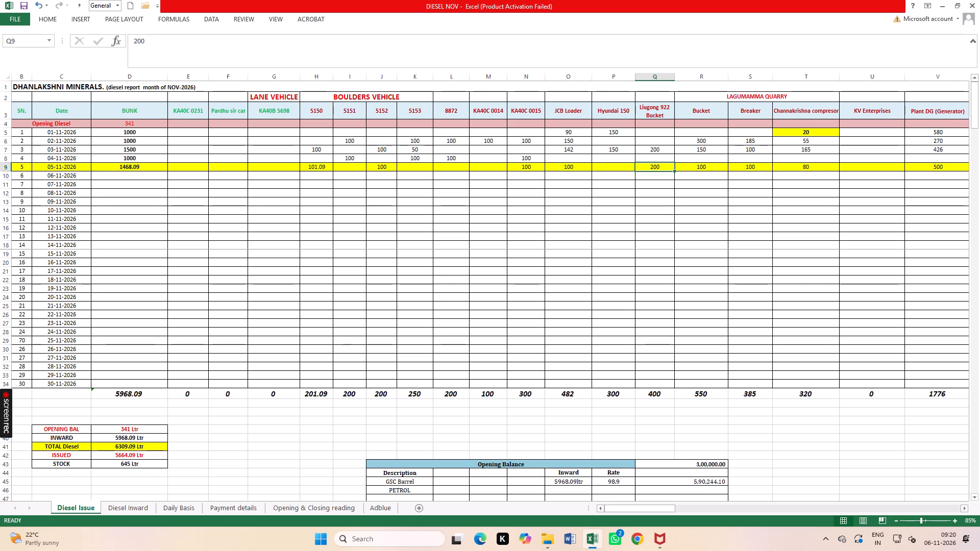
{"action": "left_click", "coordinate": [705, 165]}
{"action": "left_click", "coordinate": [750, 167]}
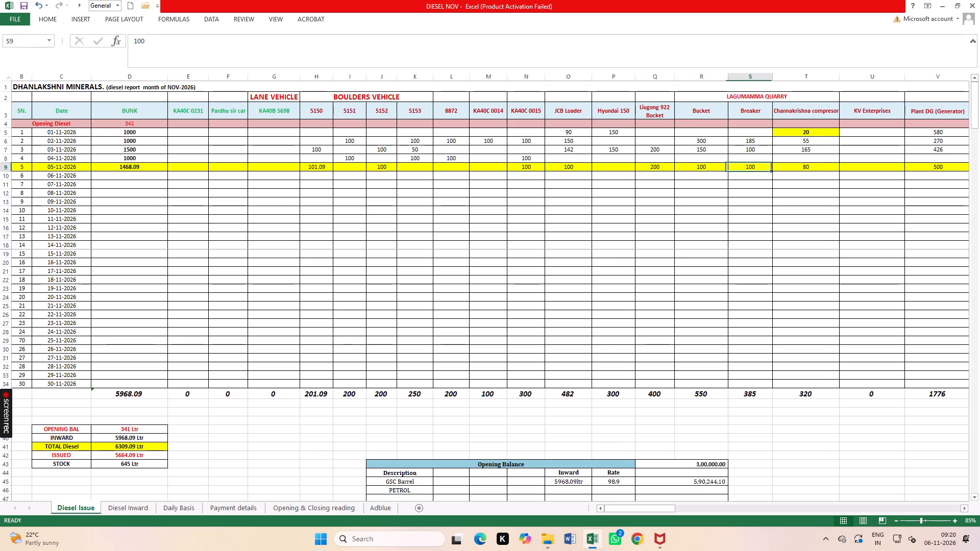
{"action": "left_click", "coordinate": [821, 167]}
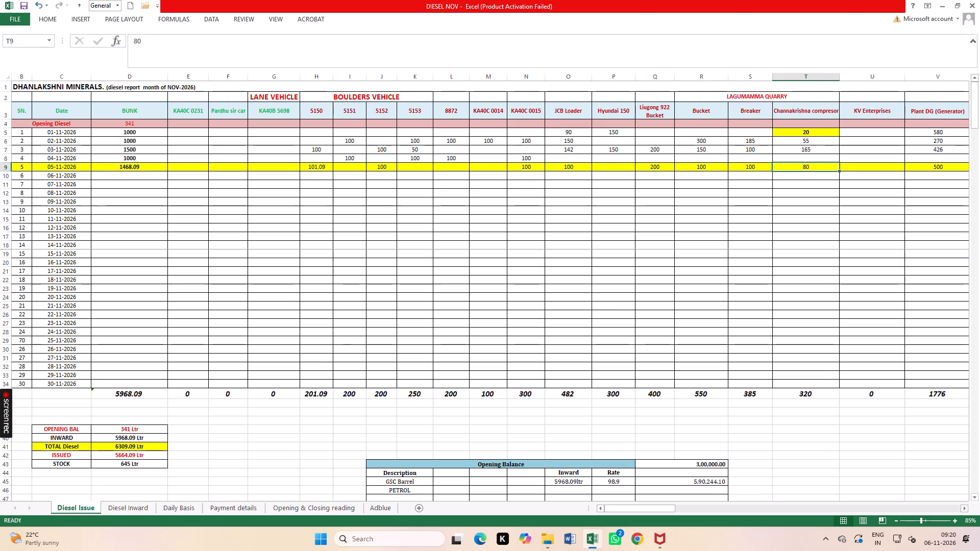
{"action": "left_click", "coordinate": [947, 168]}
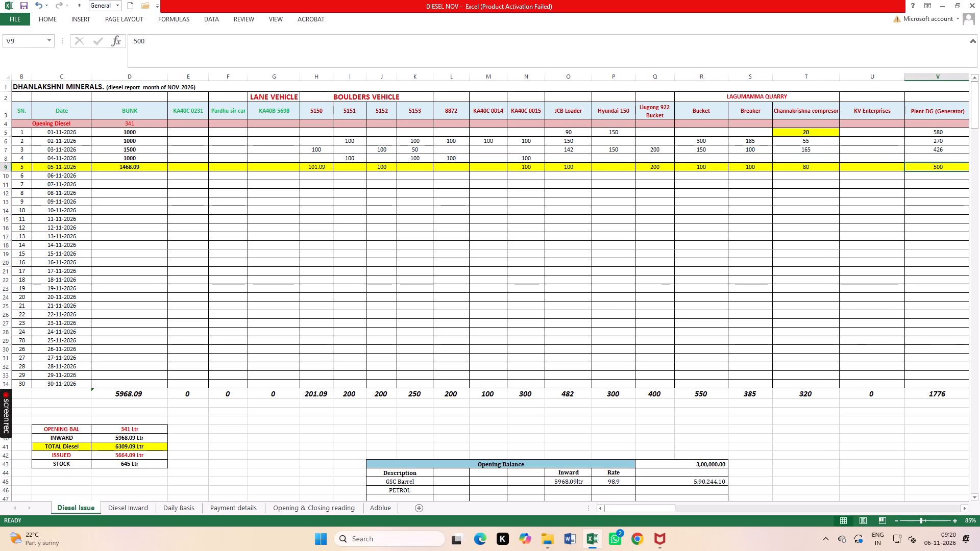
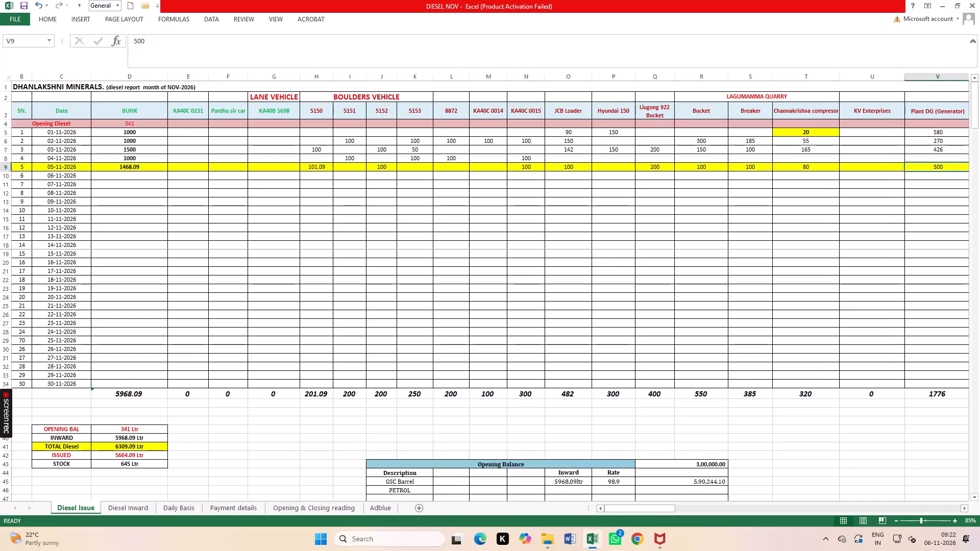
Save the diesel workbook with the 05-11-2026 entries.
{"action": "left_click", "coordinate": [807, 177]}
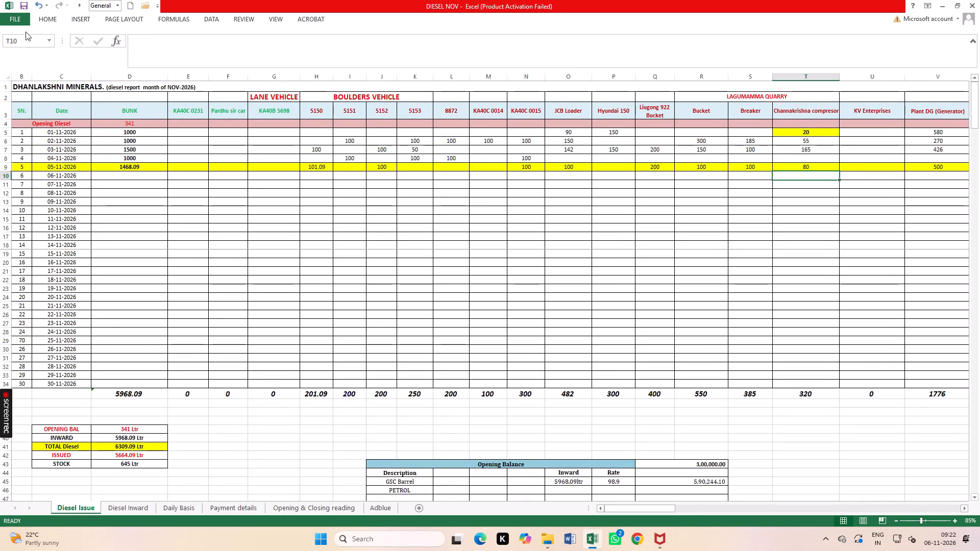
{"action": "left_click", "coordinate": [22, 6]}
Replace the yellow highlight on the whole 05-11-2026 row with a white fill.
{"action": "left_click", "coordinate": [9, 167]}
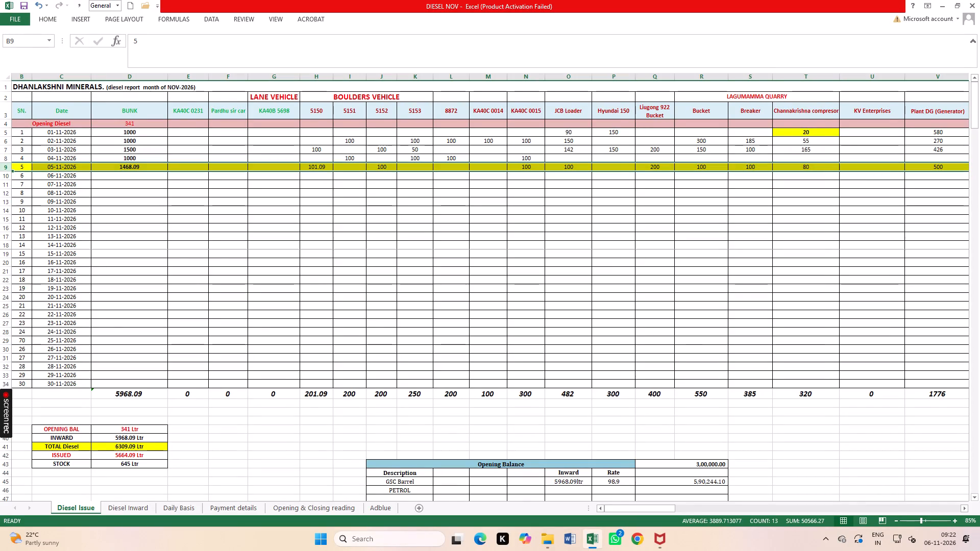
{"action": "left_click", "coordinate": [47, 18]}
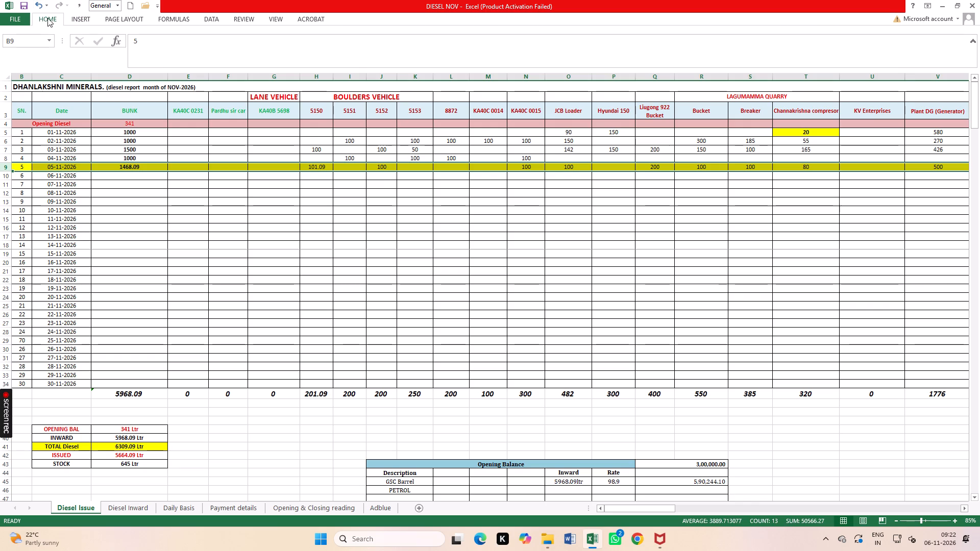
{"action": "left_click", "coordinate": [162, 52]}
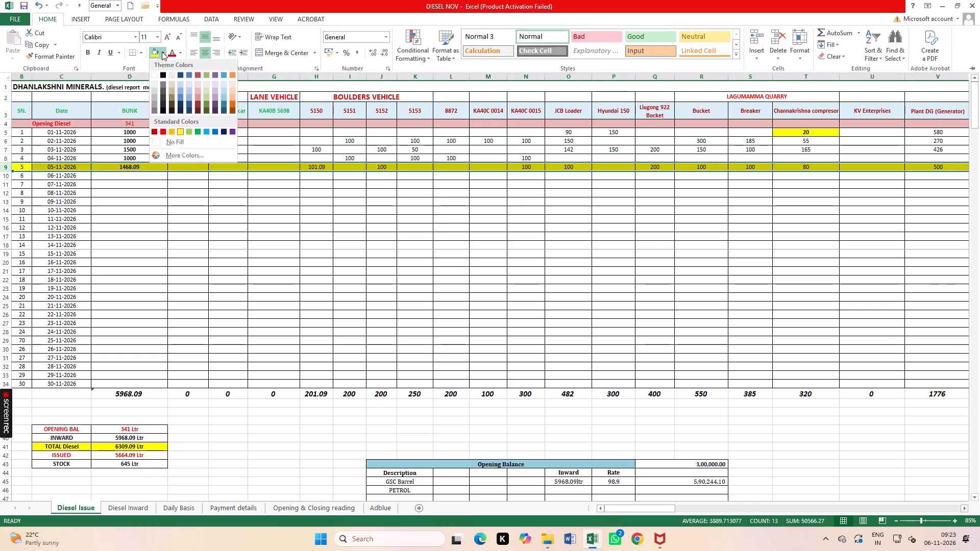
{"action": "left_click", "coordinate": [156, 73]}
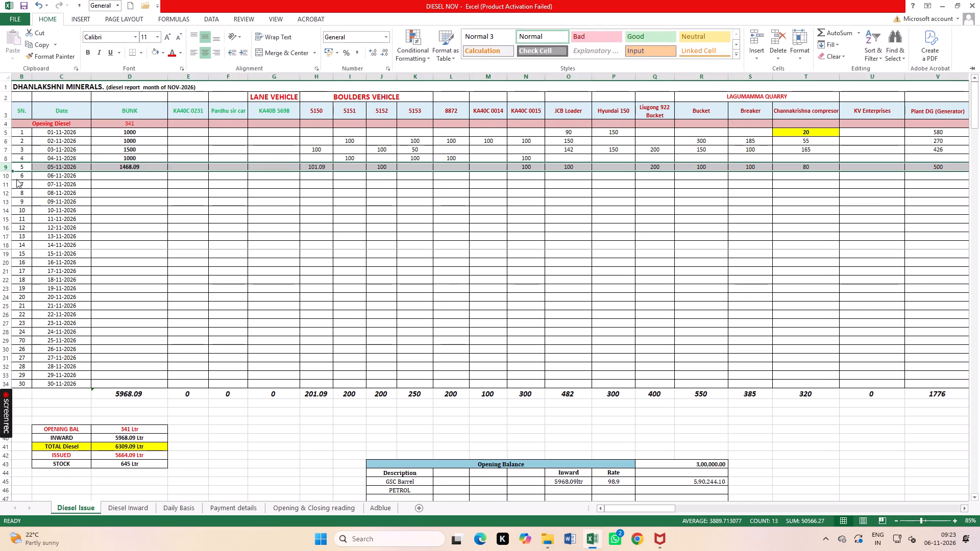
Highlight the whole 06-11-2026 row with the standard yellow fill.
{"action": "left_click", "coordinate": [8, 176]}
{"action": "left_click", "coordinate": [6, 175]}
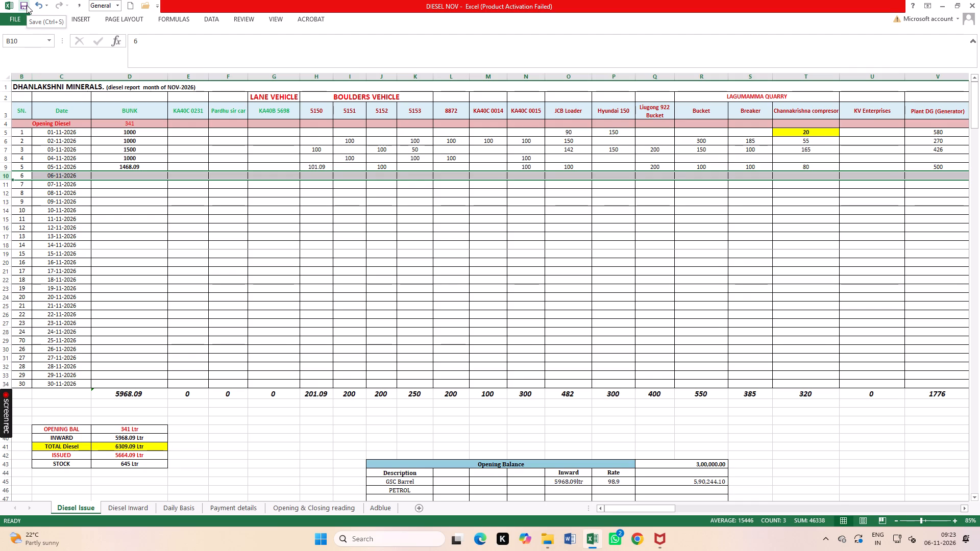
{"action": "left_click", "coordinate": [51, 20]}
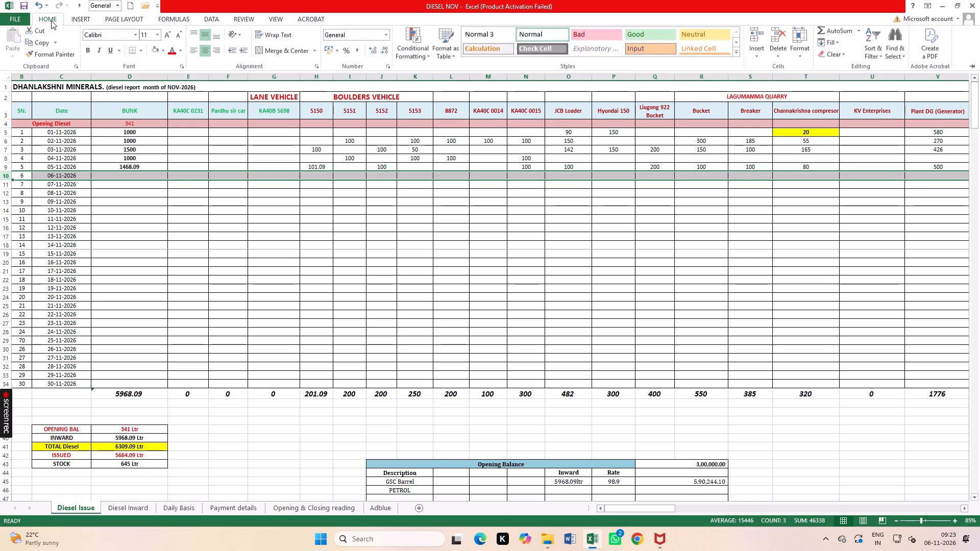
{"action": "left_click", "coordinate": [162, 52]}
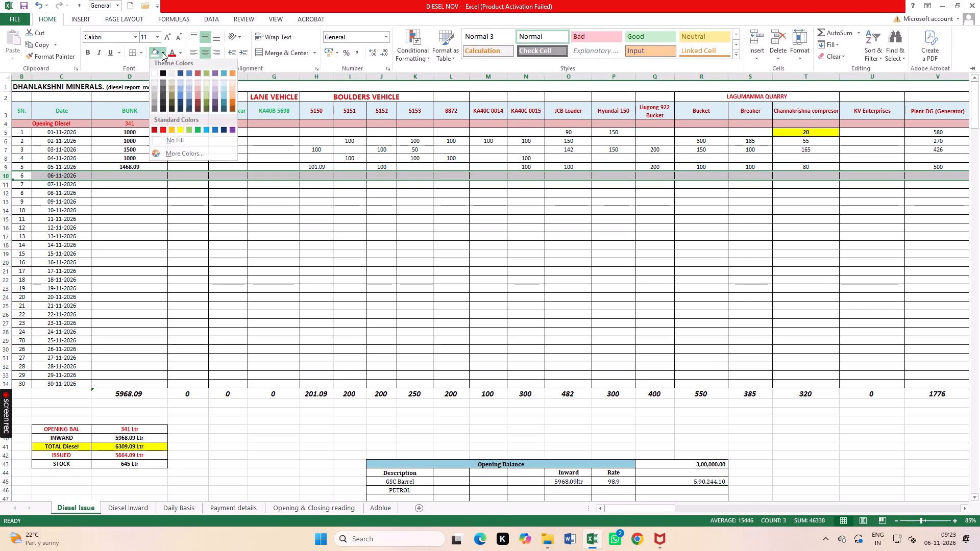
{"action": "left_click", "coordinate": [181, 131]}
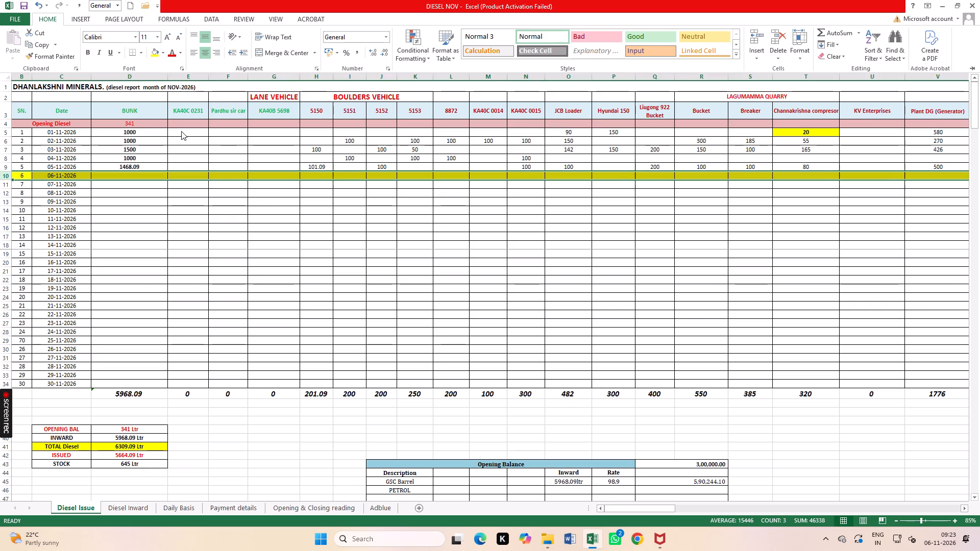
Enter 35 as the Channakrishna compresor diesel quantity in the 06-11-2026 row.
{"action": "left_click", "coordinate": [529, 177]}
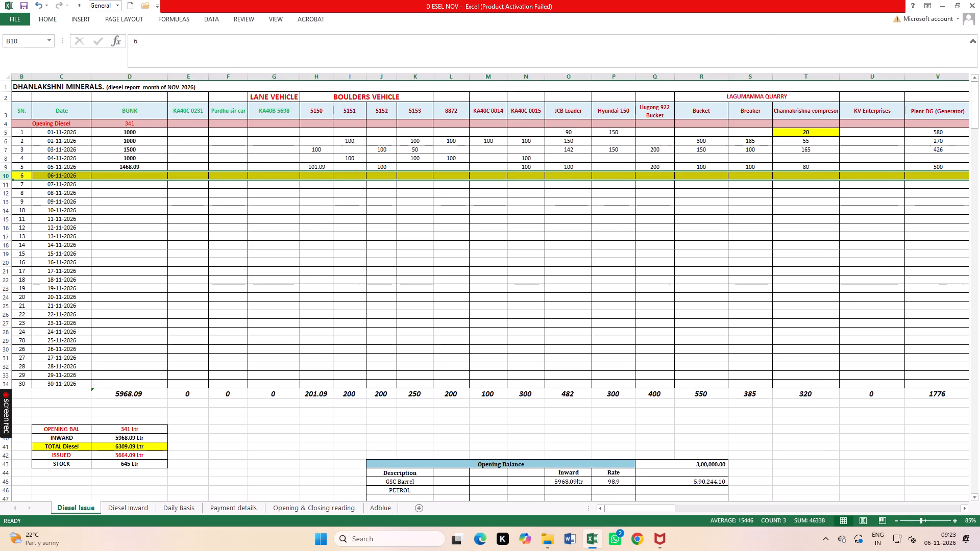
{"action": "left_click", "coordinate": [808, 176]}
{"action": "type", "text": "35"}
{"action": "left_click", "coordinate": [788, 221]}
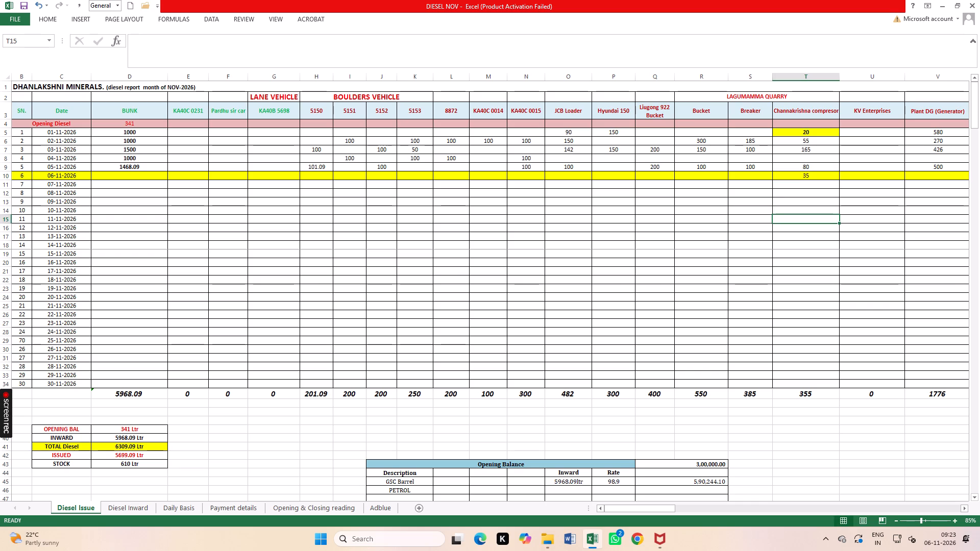
{"action": "scroll", "coordinate": [462, 363], "scroll_direction": "up", "scroll_amount": 4}
{"action": "scroll", "coordinate": [444, 208], "scroll_direction": "down", "scroll_amount": 1}
{"action": "scroll", "coordinate": [444, 208], "scroll_direction": "up", "scroll_amount": 5}
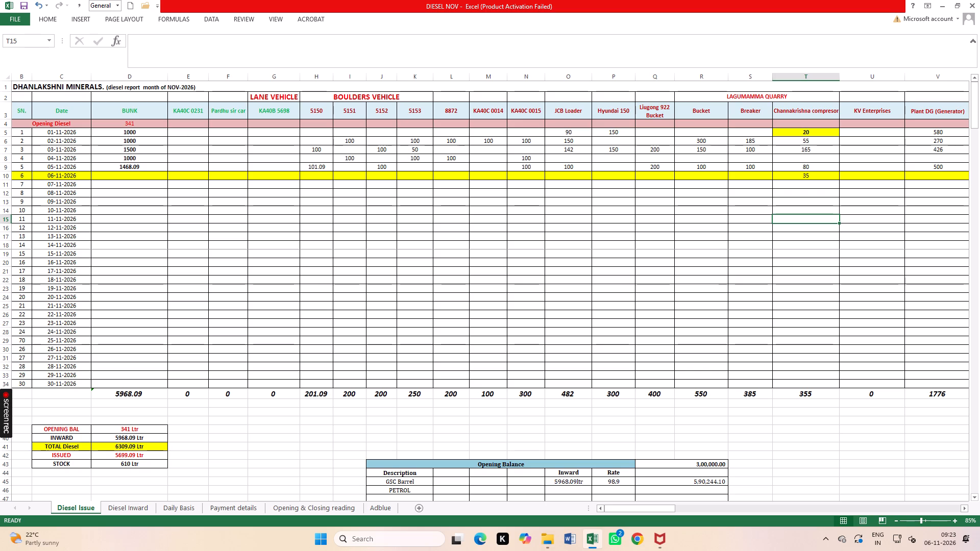
{"action": "left_click", "coordinate": [7, 158]}
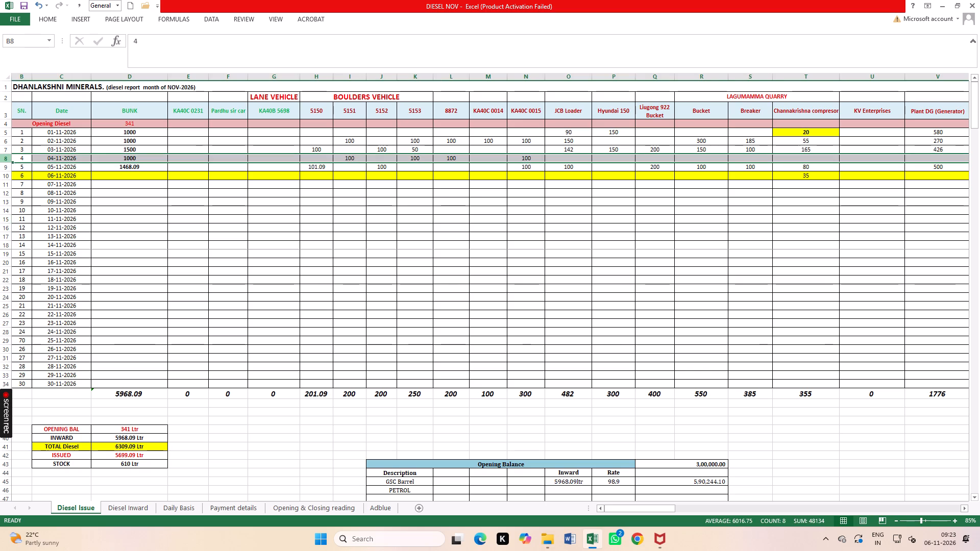
{"action": "left_click", "coordinate": [493, 160]}
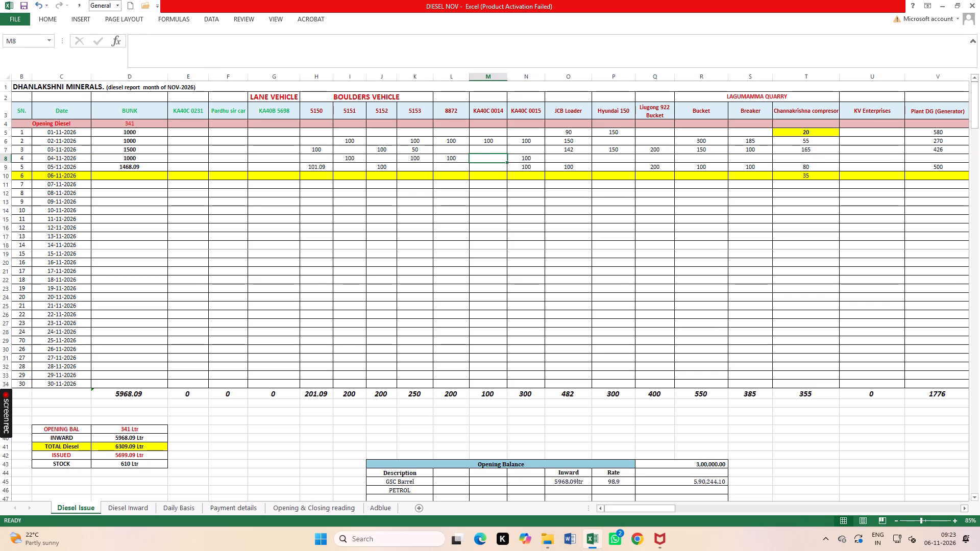
{"action": "type", "text": "100"}
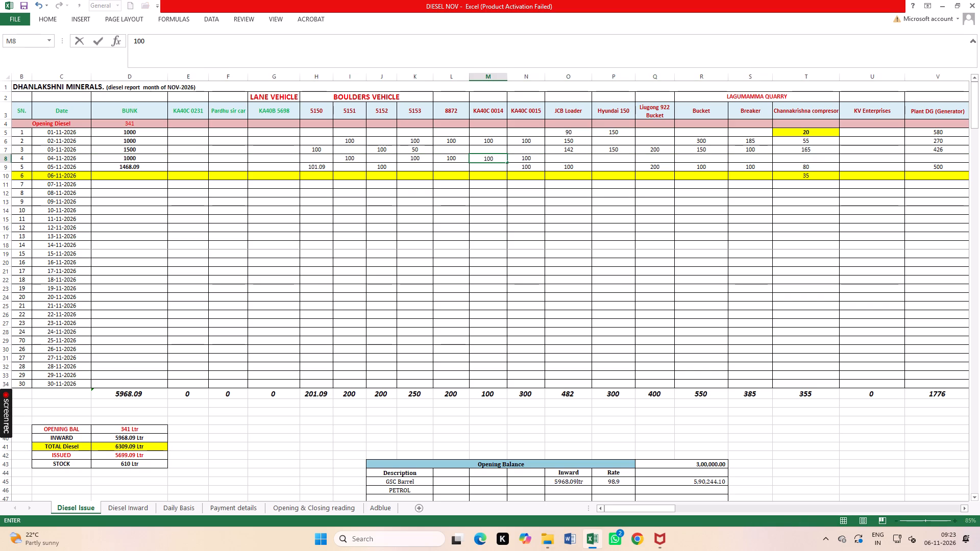
{"action": "left_click", "coordinate": [499, 189]}
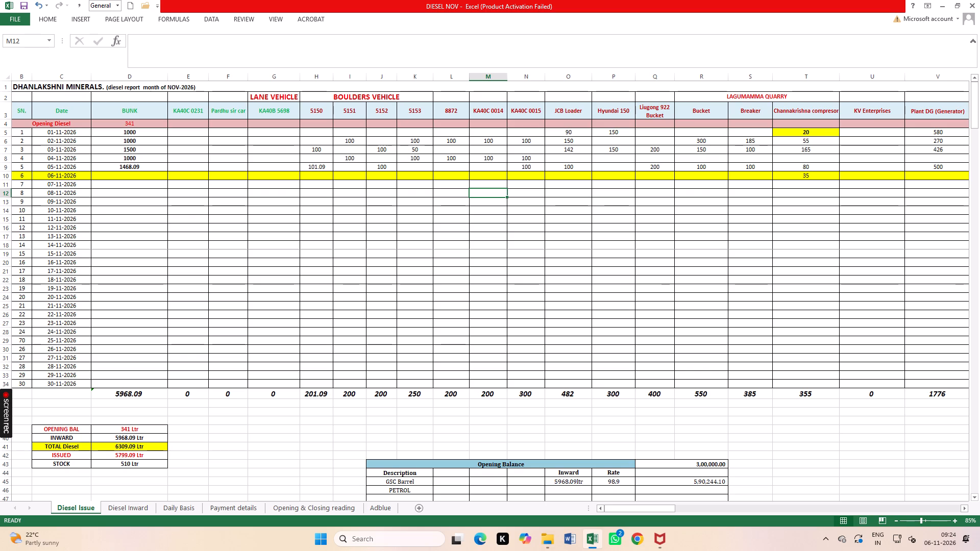
Save the workbook with the added 04-11-2026 and 06-11-2026 quantities.
{"action": "left_click", "coordinate": [26, 4]}
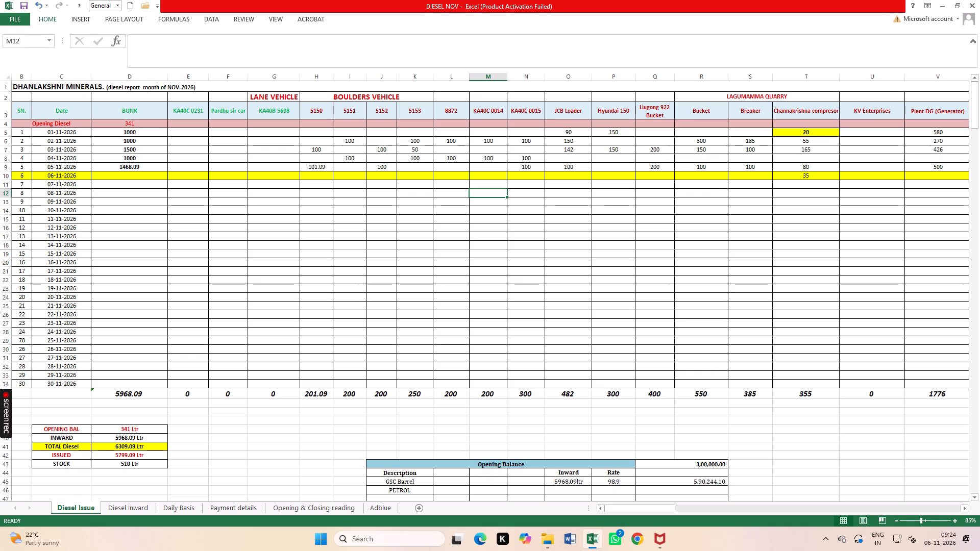
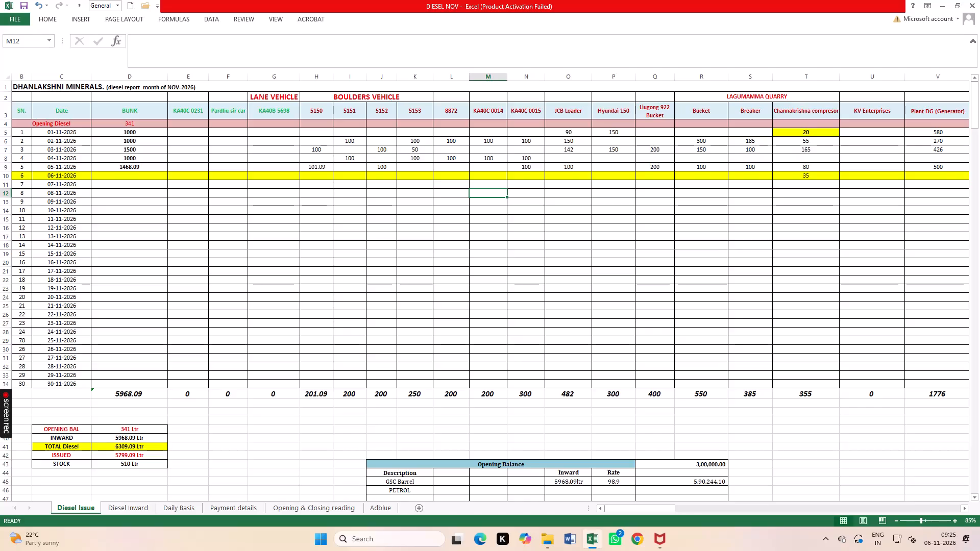
Enter the formula =341+1000+1000+1500+2000+1468.09 in cell T40 to add up the opening and inward diesel.
{"action": "left_click", "coordinate": [813, 440]}
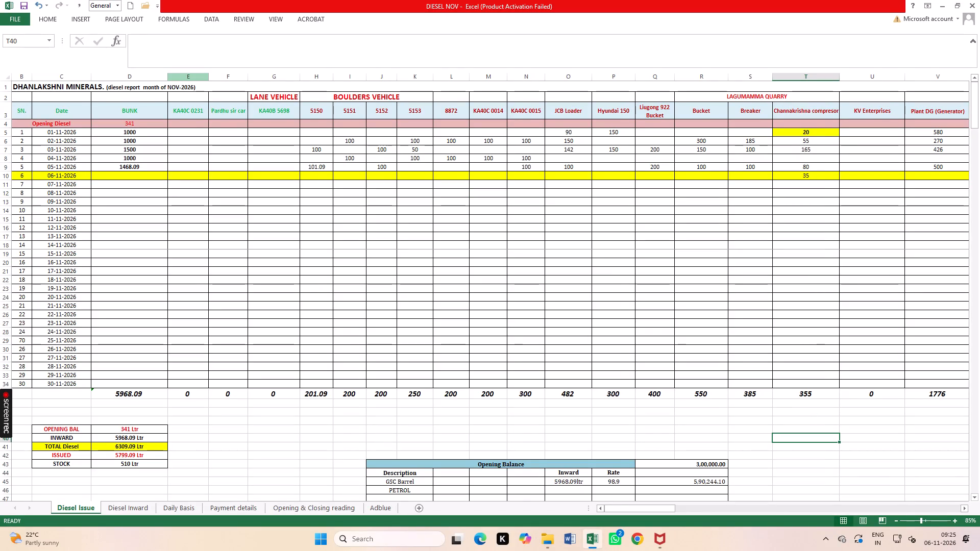
{"action": "left_click", "coordinate": [139, 37]}
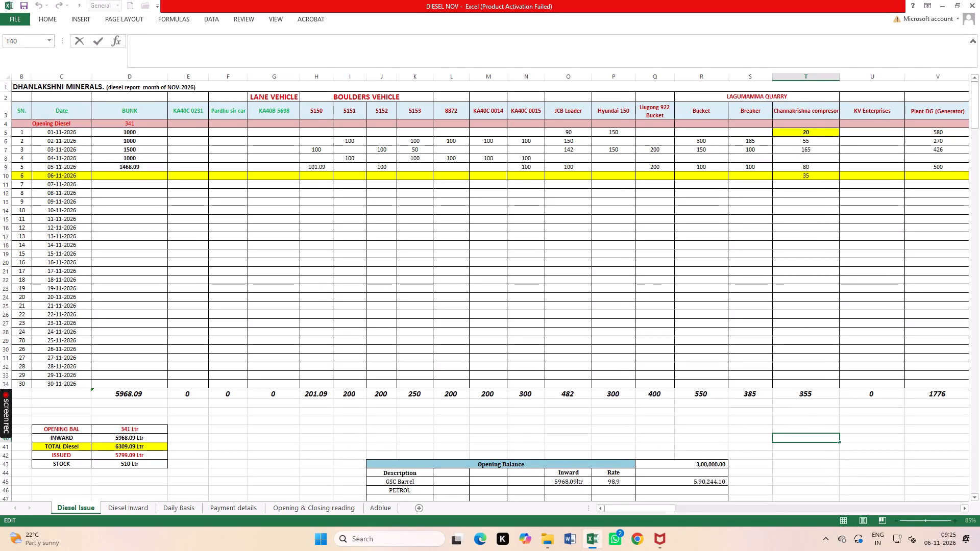
{"action": "key", "text": "equal"}
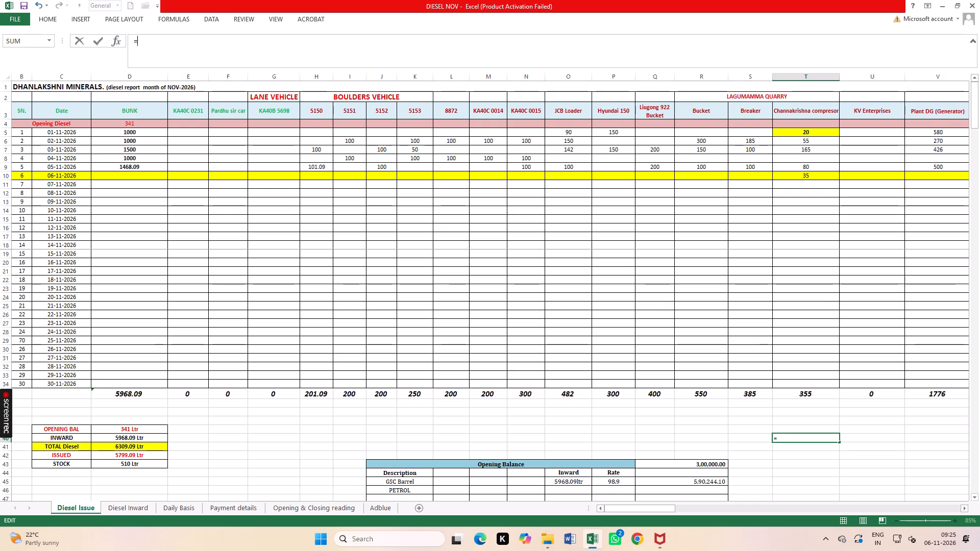
{"action": "type", "text": "341"}
{"action": "key", "text": "plus"}
{"action": "type", "text": "1000"}
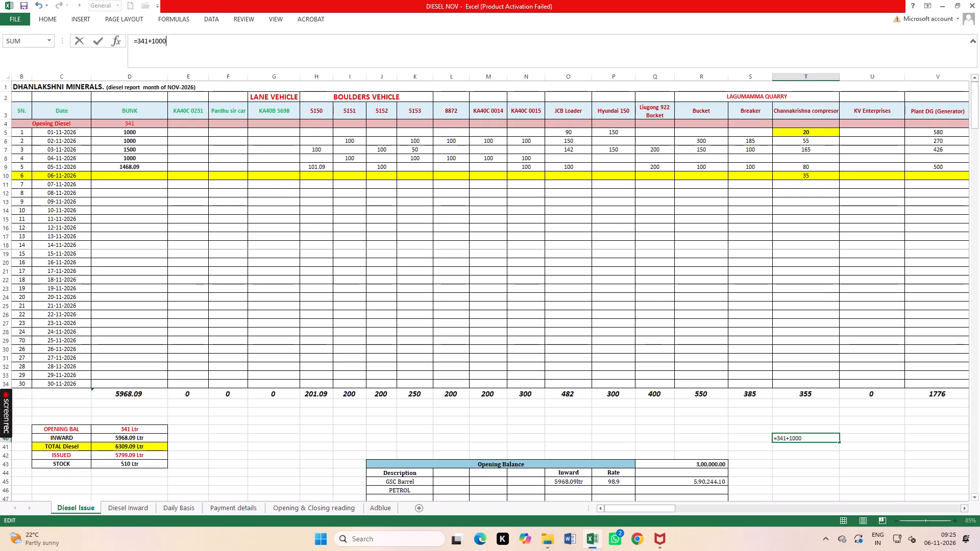
{"action": "key", "text": "plus"}
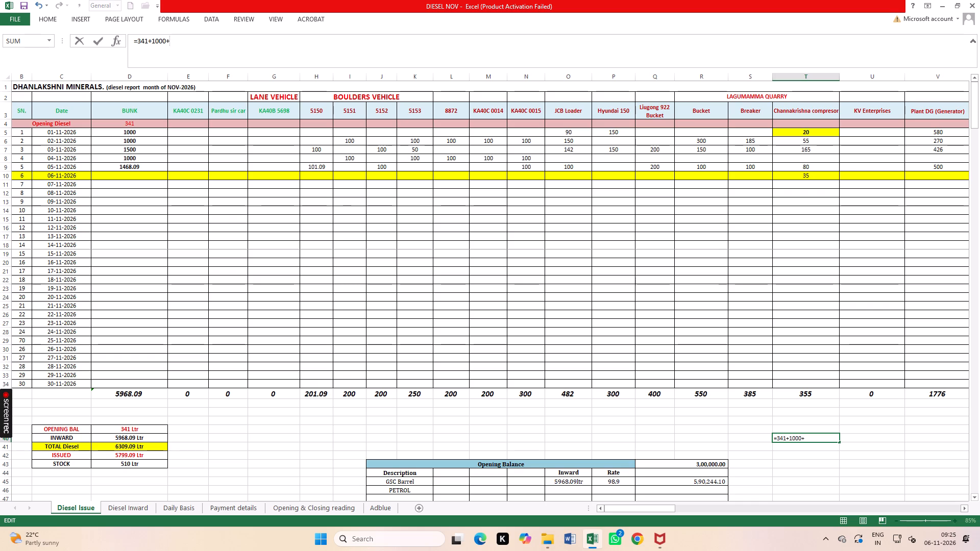
{"action": "key", "text": "1"}
{"action": "type", "text": "00"}
{"action": "key", "text": "0"}
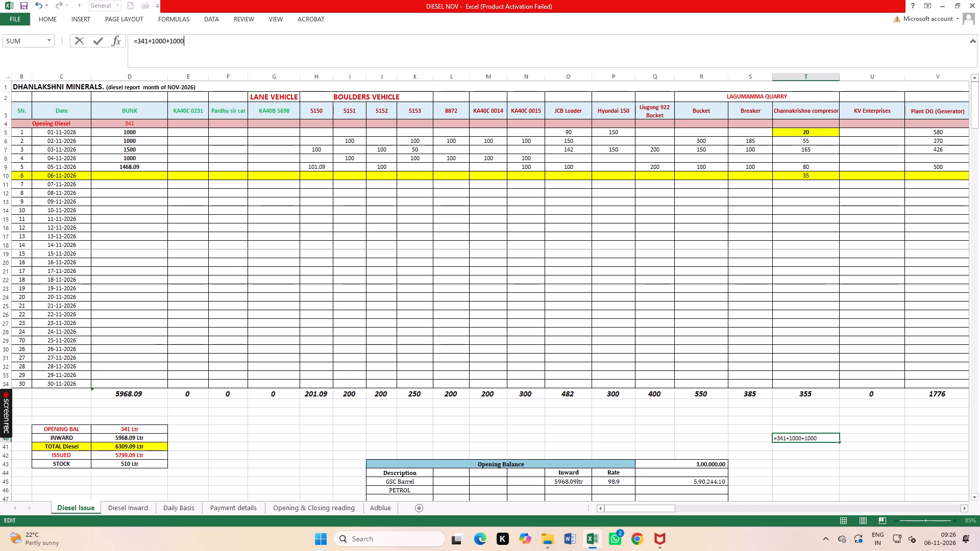
{"action": "key", "text": "plus"}
{"action": "type", "text": "1500+"}
{"action": "type", "text": "200"}
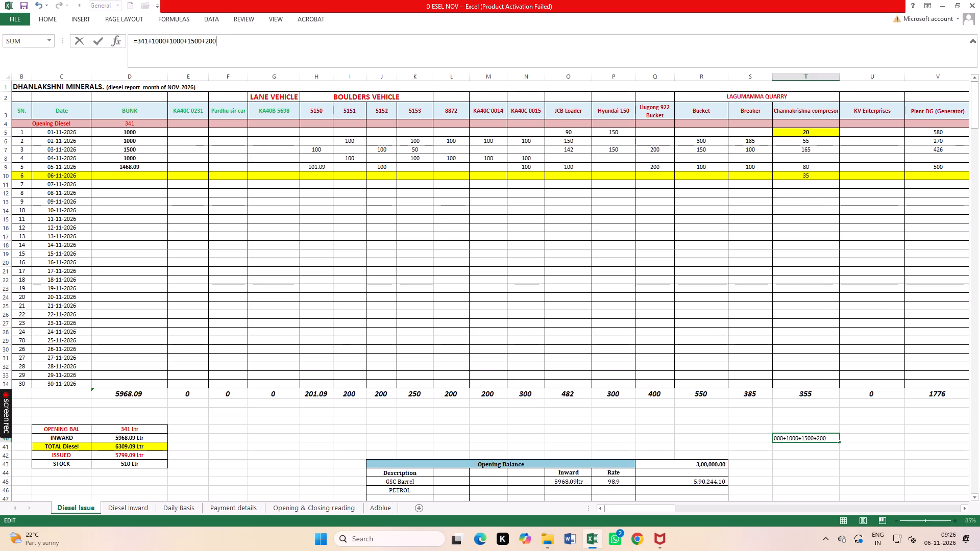
{"action": "key", "text": "0"}
{"action": "key", "text": "plus"}
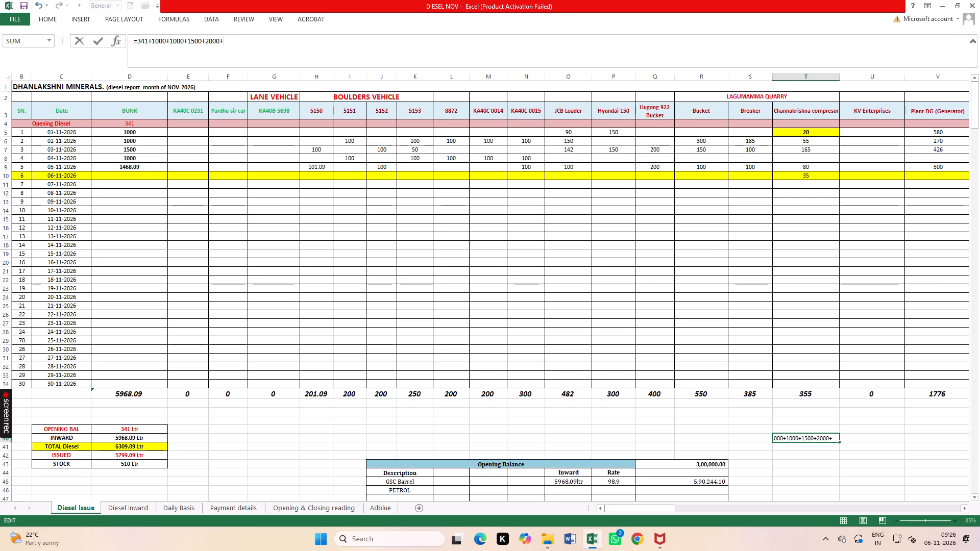
{"action": "left_click", "coordinate": [268, 44]}
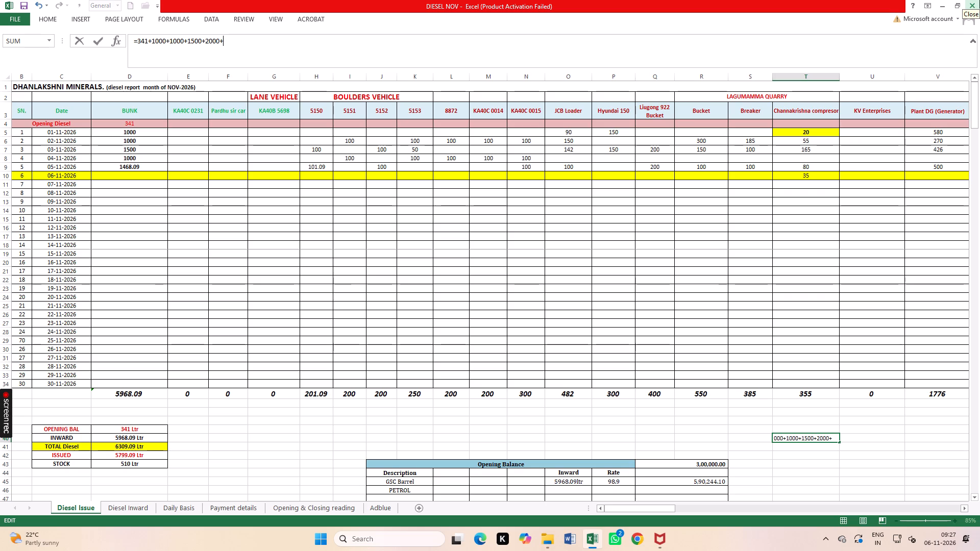
{"action": "type", "text": "14"}
{"action": "type", "text": "68.09"}
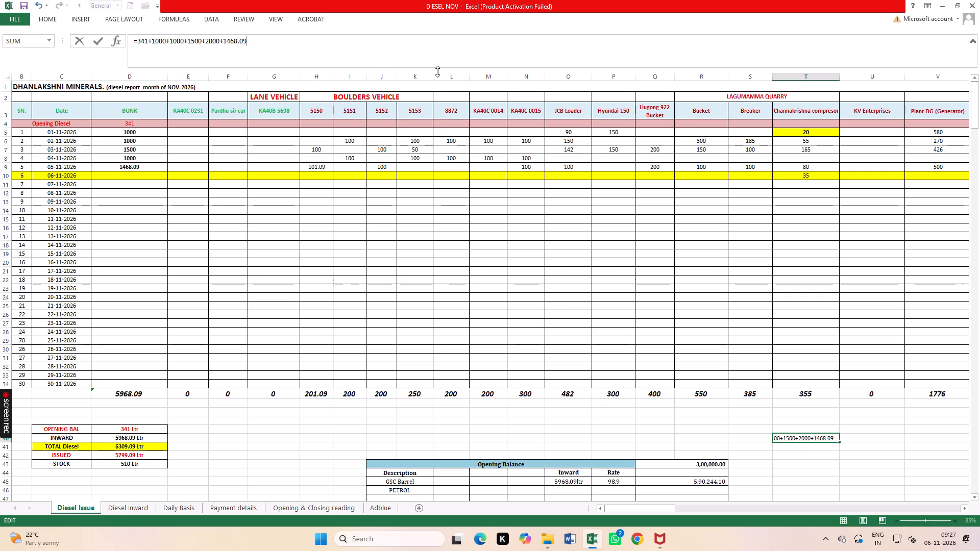
{"action": "key", "text": "Return"}
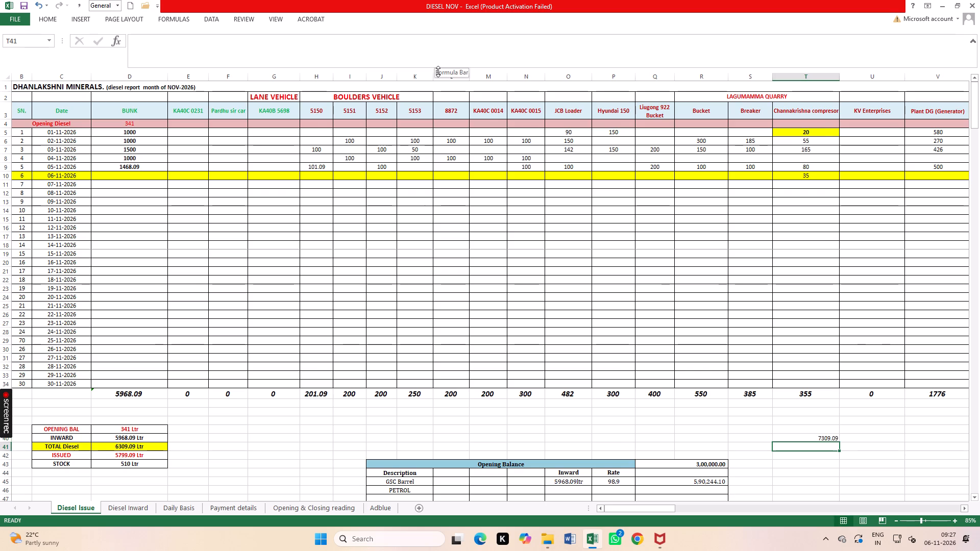
Extend the T40 formula by subtracting the quantities 500, 150, 80, 90, 100, 76 and 100 in that order.
{"action": "scroll", "coordinate": [808, 396], "scroll_direction": "up", "scroll_amount": 2}
{"action": "left_click", "coordinate": [827, 438]}
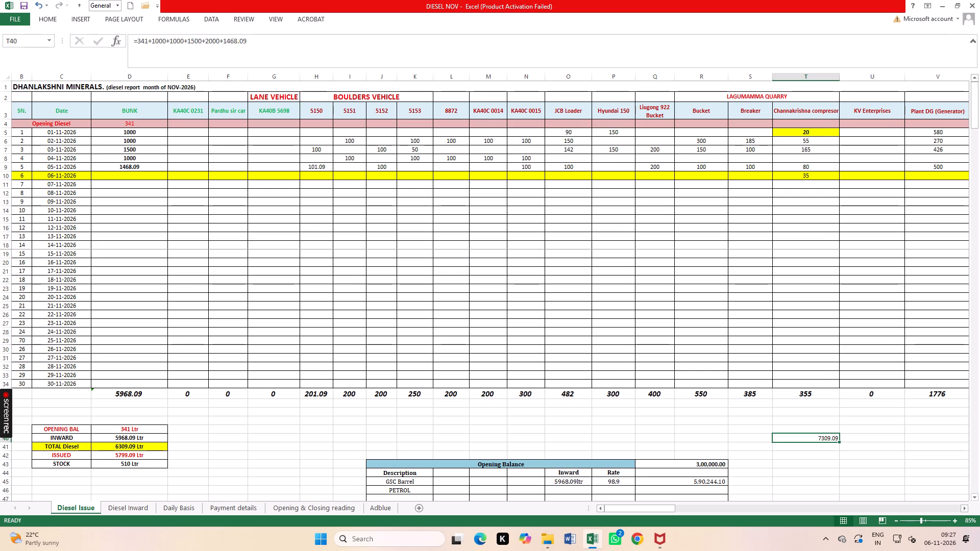
{"action": "left_click", "coordinate": [292, 41]}
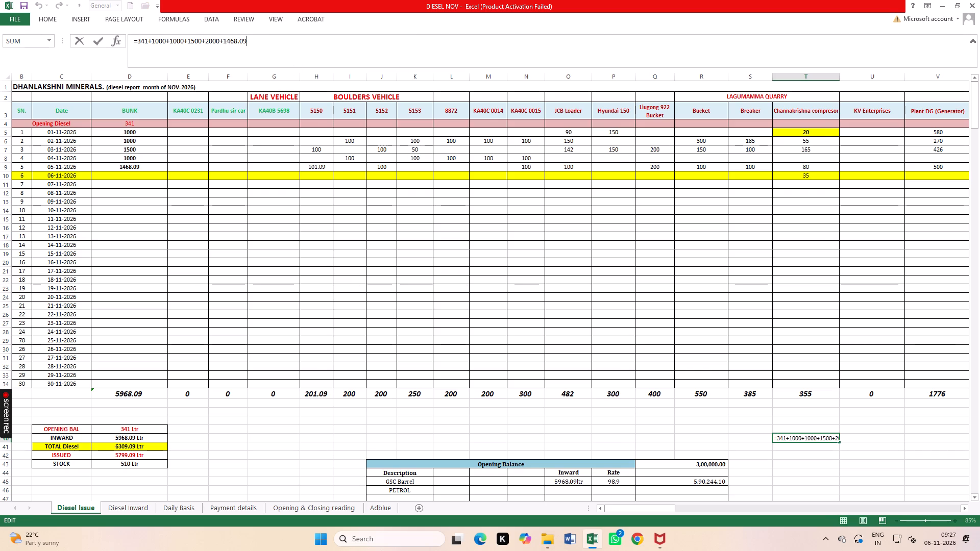
{"action": "key", "text": "minus"}
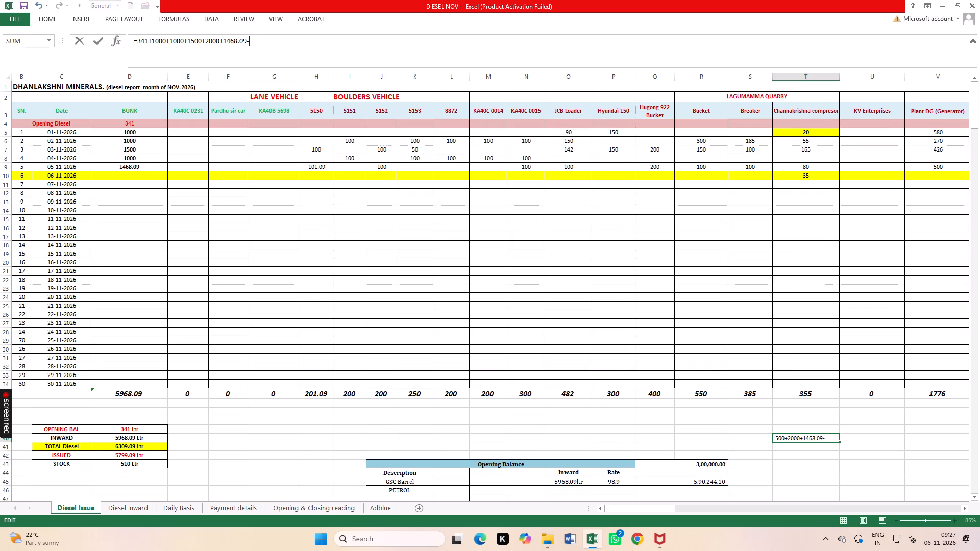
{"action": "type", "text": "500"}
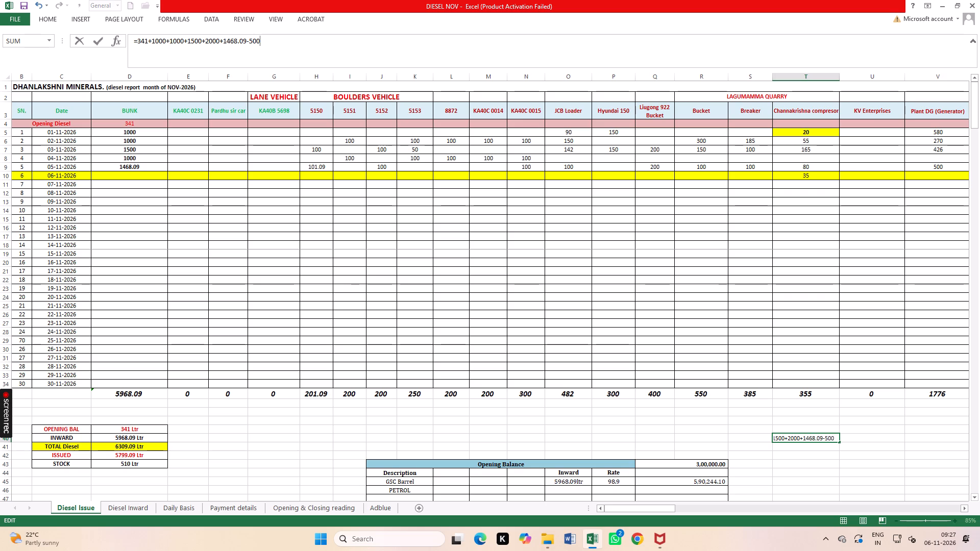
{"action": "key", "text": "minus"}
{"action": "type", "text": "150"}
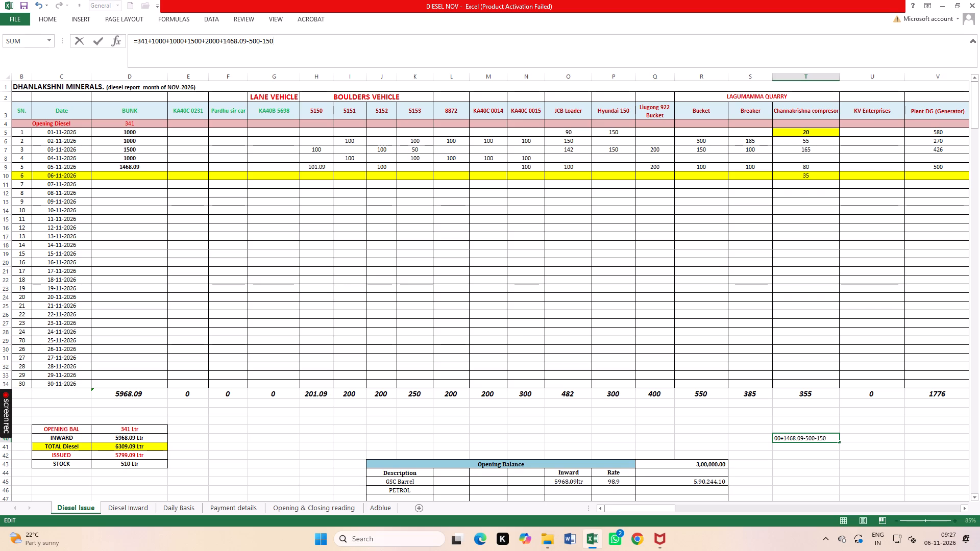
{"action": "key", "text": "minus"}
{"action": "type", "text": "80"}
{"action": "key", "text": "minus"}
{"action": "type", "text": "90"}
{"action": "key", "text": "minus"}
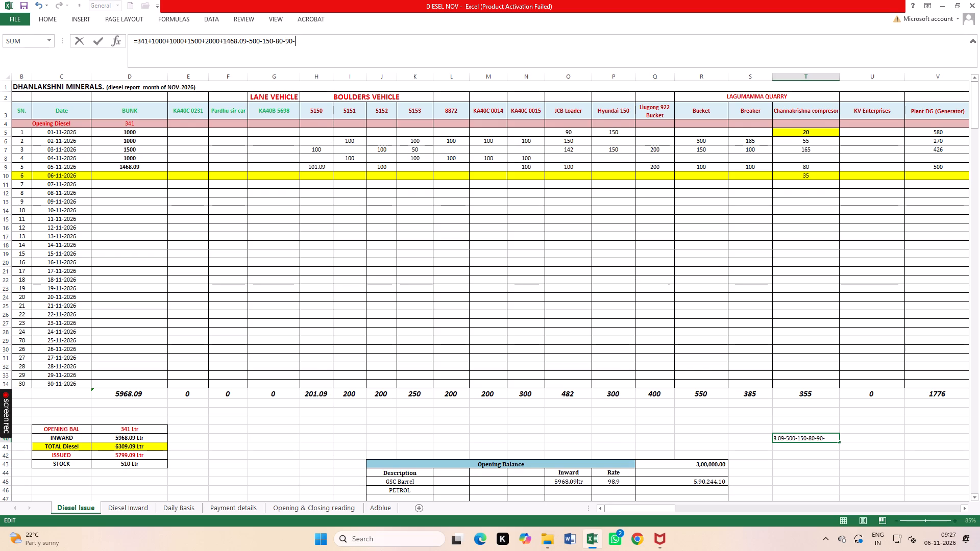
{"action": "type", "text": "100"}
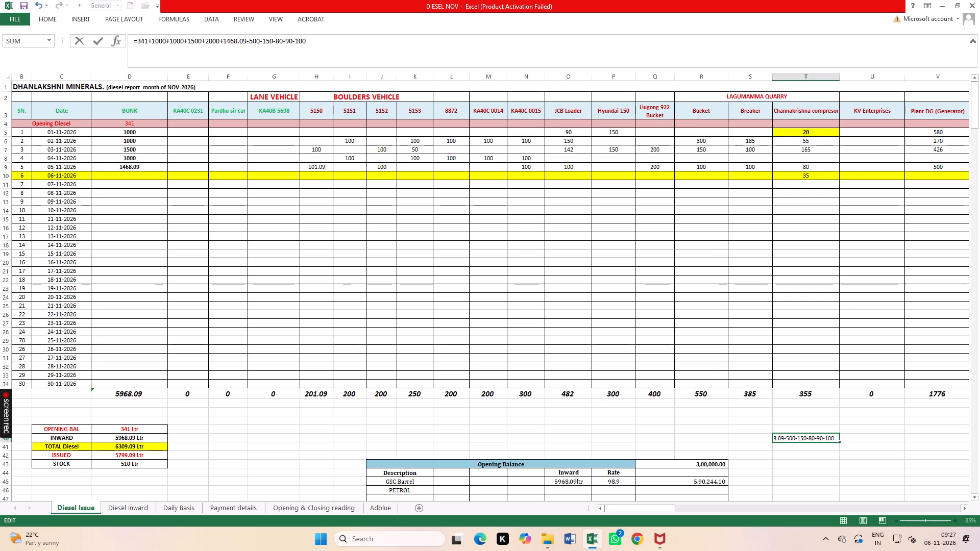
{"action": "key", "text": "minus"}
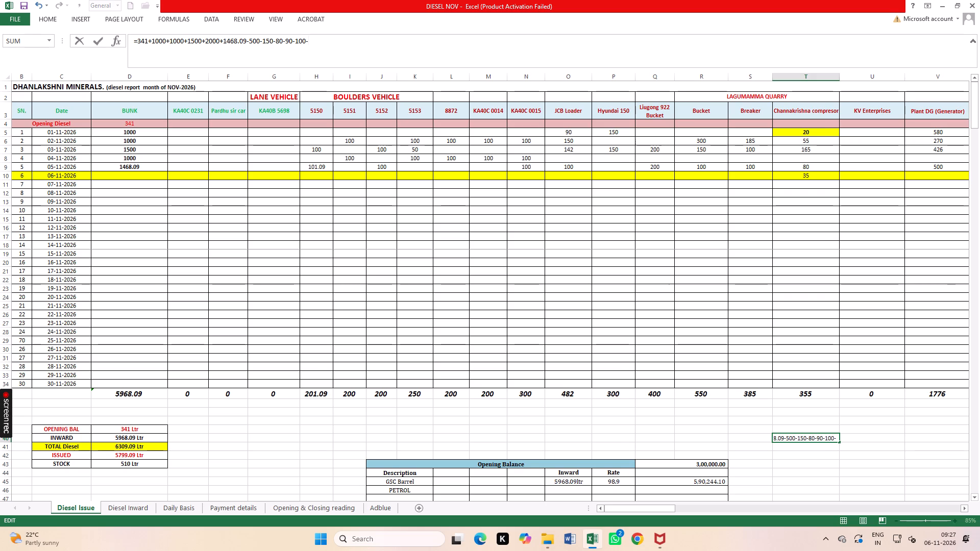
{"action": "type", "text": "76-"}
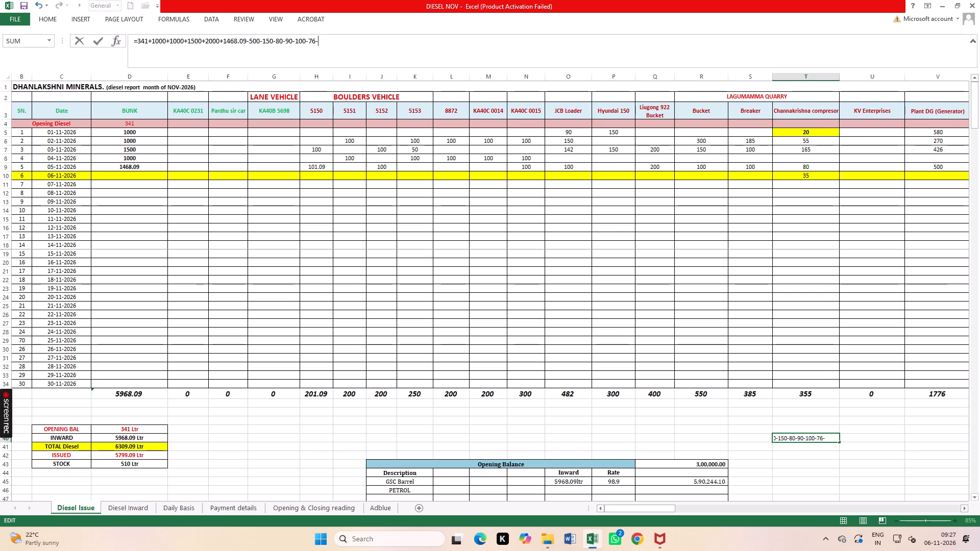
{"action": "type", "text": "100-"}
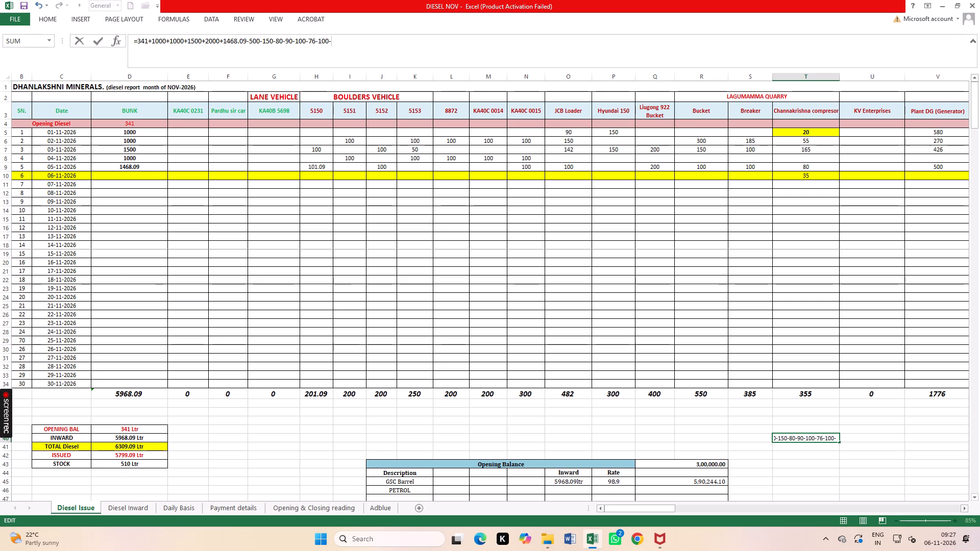
Continue the T40 formula by subtracting the quantities 270, 100, 100, 100, 200, 20 and 74 in that order.
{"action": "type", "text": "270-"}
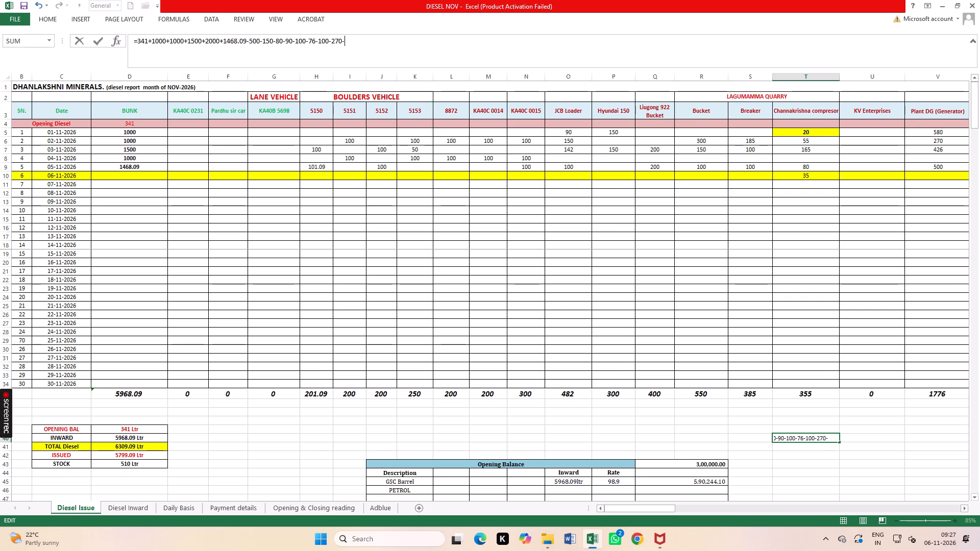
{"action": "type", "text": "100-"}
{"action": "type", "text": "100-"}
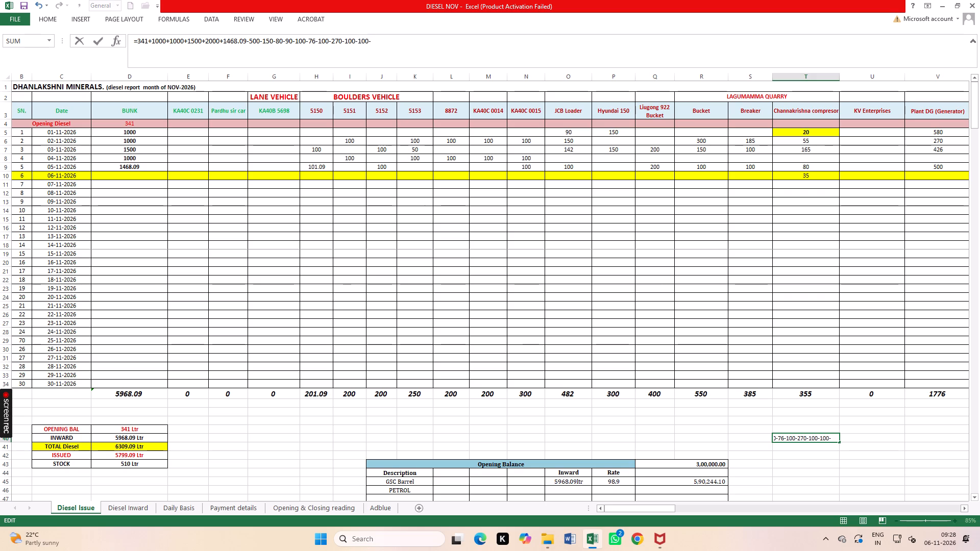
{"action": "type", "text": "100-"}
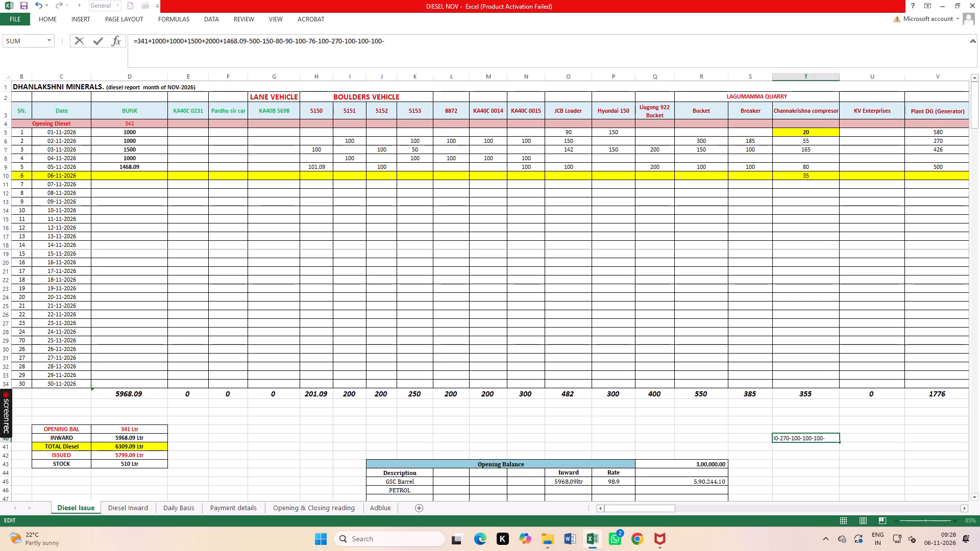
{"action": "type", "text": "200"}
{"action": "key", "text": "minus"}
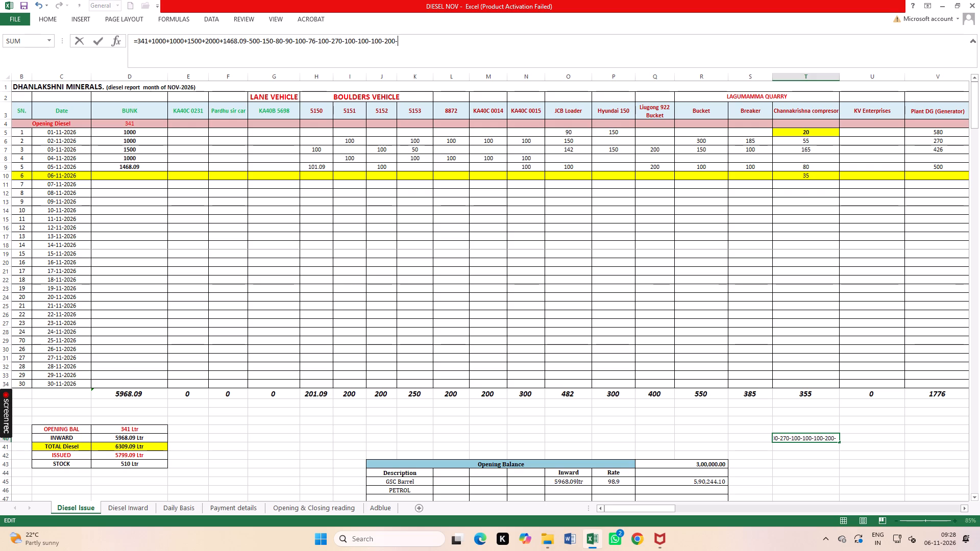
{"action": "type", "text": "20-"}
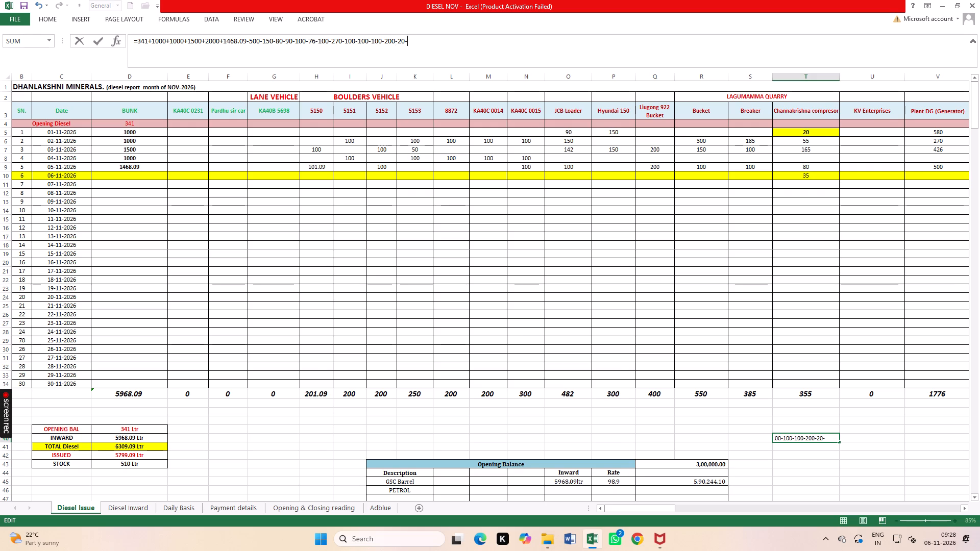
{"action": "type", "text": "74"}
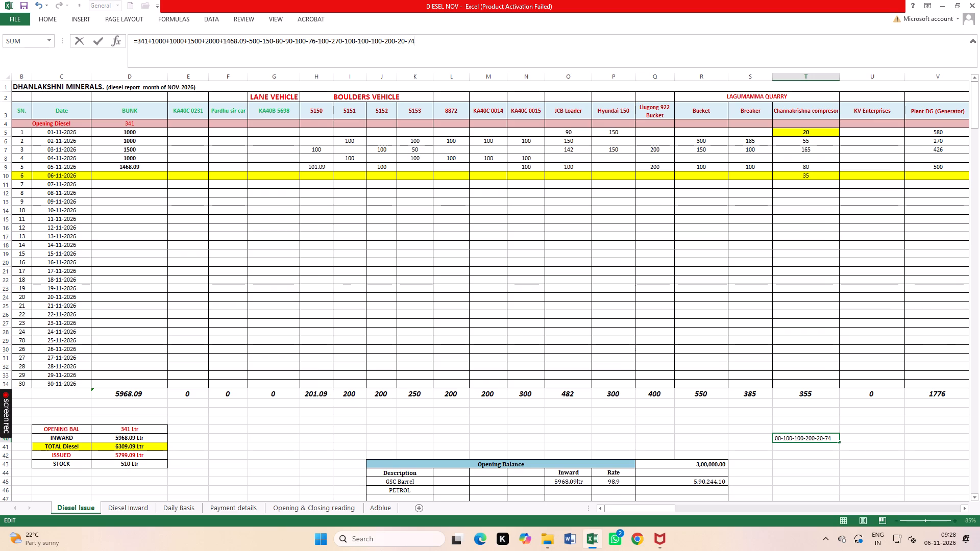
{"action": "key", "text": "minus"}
Extend the T40 formula by subtracting the quantities 185, 100, 35, 300 and 426 in that order.
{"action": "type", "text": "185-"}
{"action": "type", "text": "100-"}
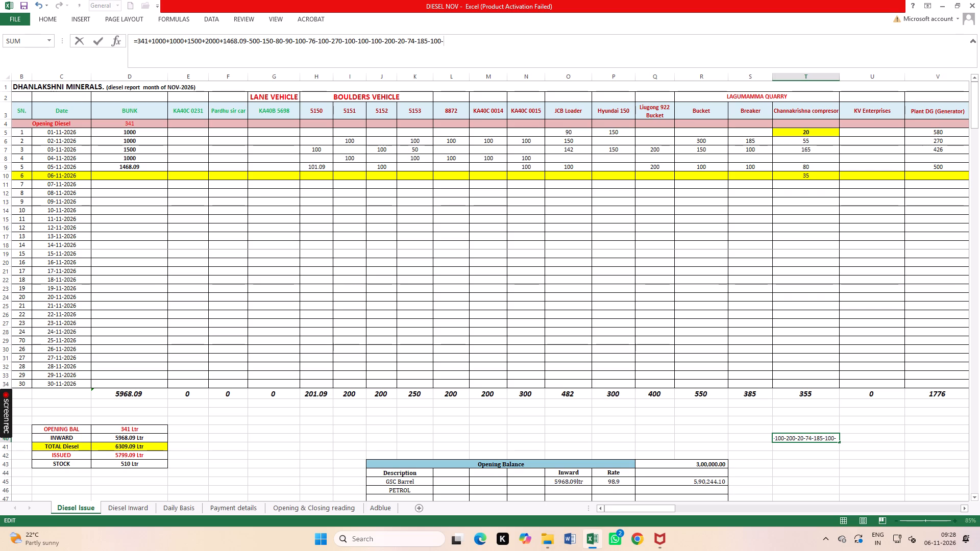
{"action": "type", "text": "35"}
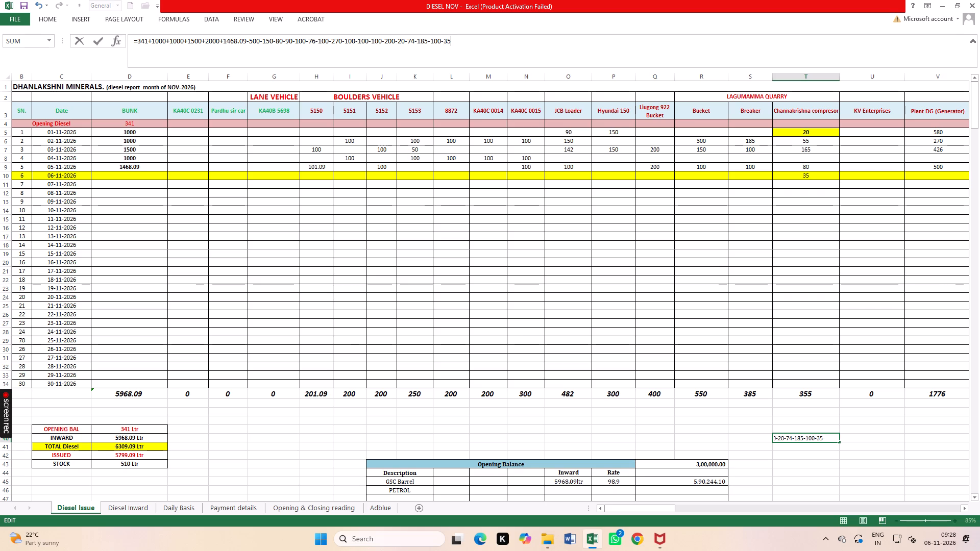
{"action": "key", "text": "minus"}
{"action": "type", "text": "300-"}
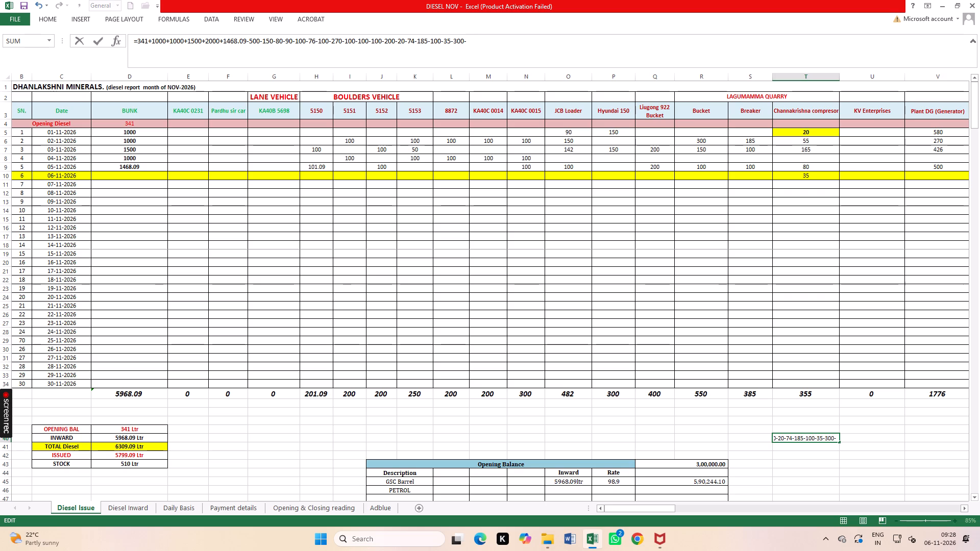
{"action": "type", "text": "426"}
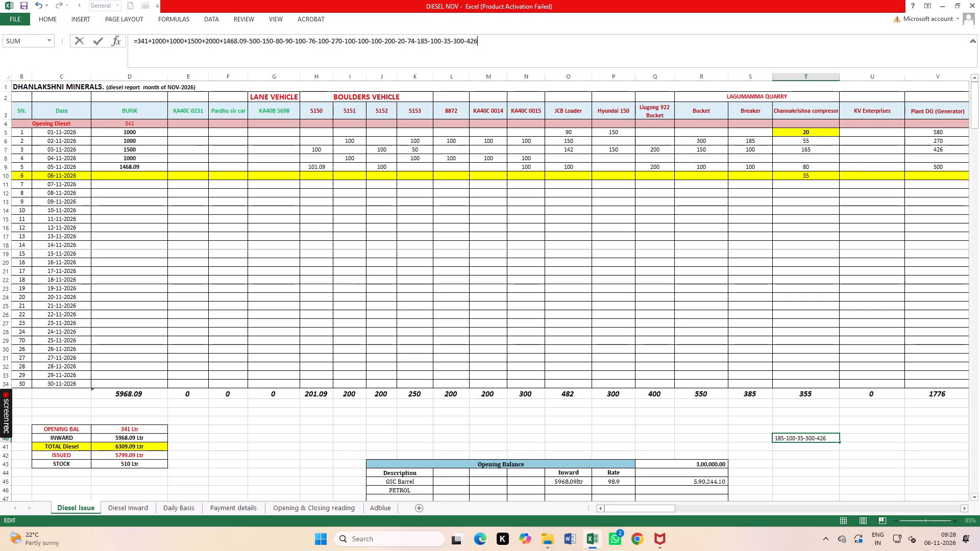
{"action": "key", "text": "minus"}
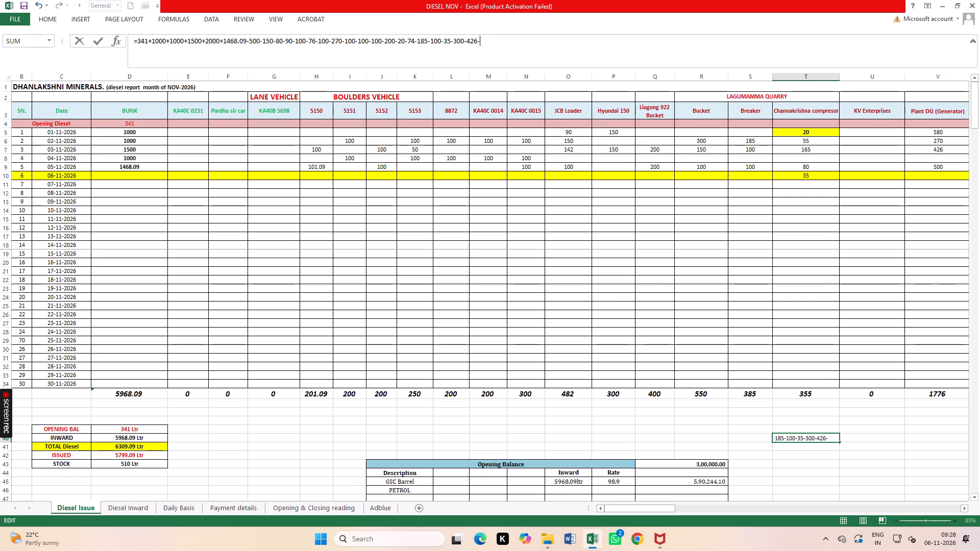
Extend the T40 formula by subtracting the quantities 100, 150, 50 and 42 in that order.
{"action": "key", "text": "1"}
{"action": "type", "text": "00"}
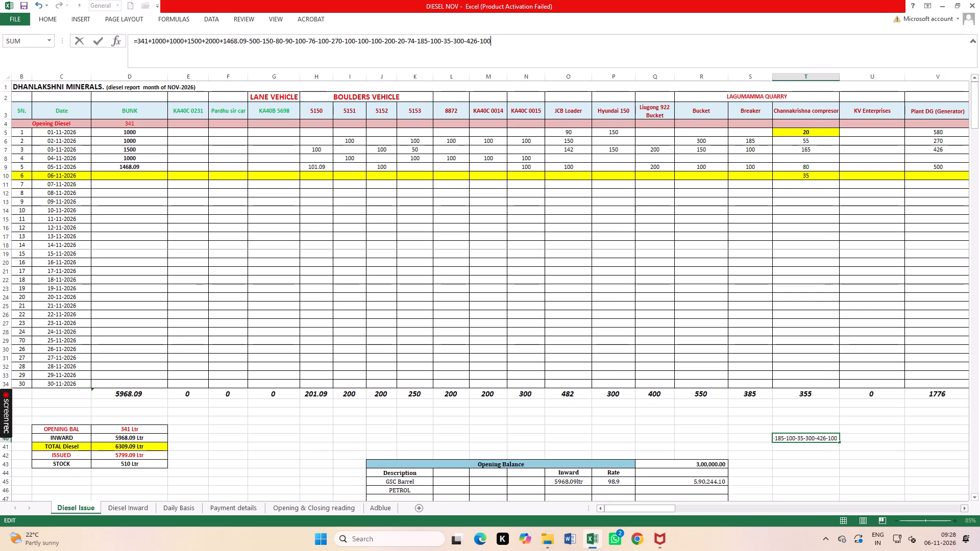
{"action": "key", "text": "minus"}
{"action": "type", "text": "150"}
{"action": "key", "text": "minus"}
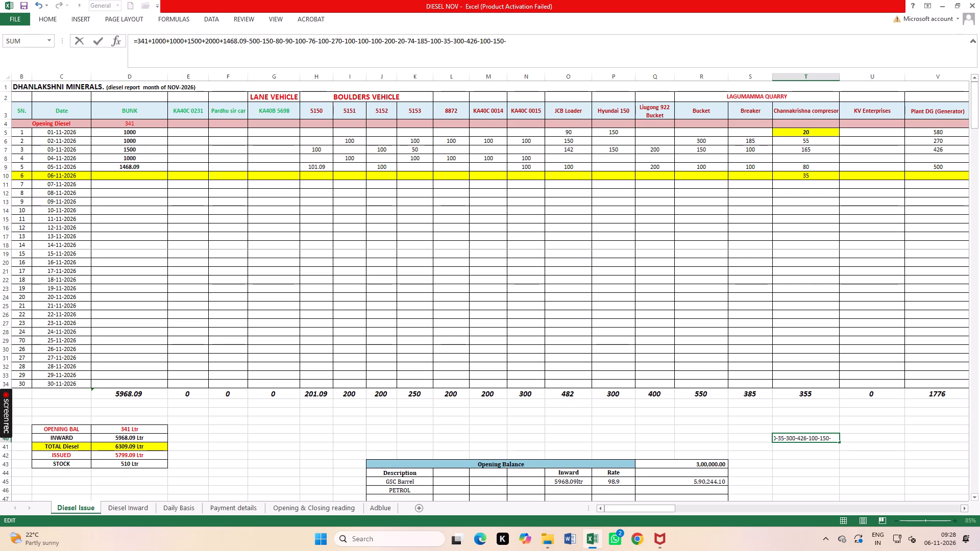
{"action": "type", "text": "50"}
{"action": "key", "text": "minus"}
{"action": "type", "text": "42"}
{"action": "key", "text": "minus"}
Extend the T40 formula by subtracting the quantities 150, 100, 100, 130 and 400 in that order.
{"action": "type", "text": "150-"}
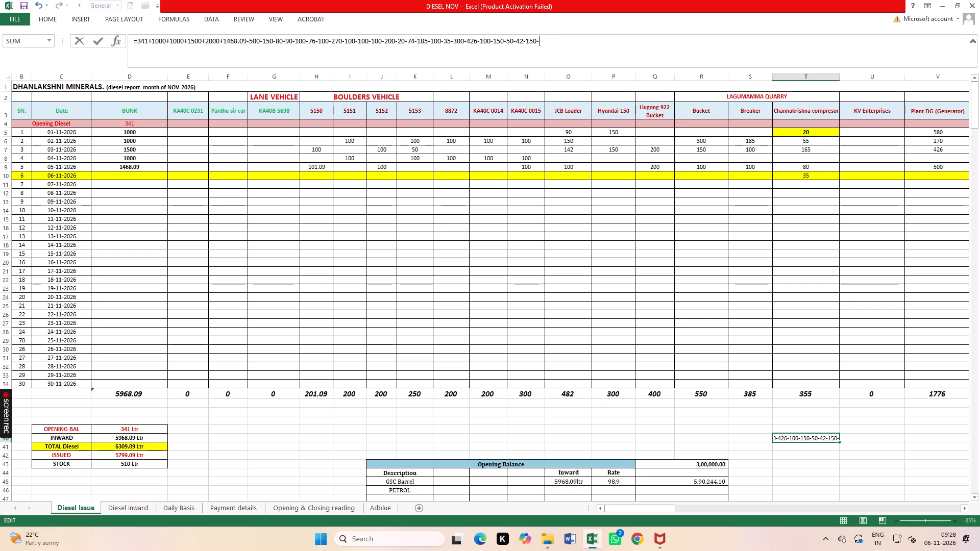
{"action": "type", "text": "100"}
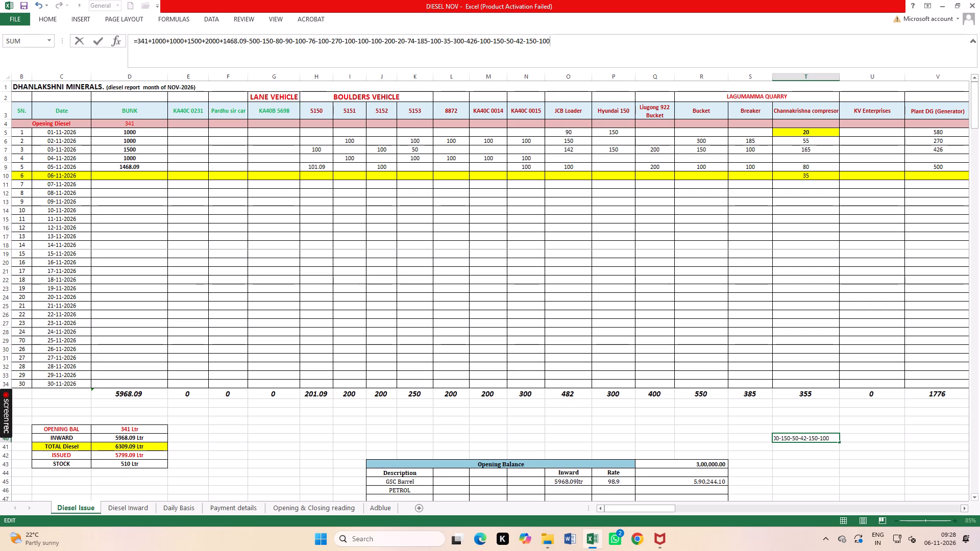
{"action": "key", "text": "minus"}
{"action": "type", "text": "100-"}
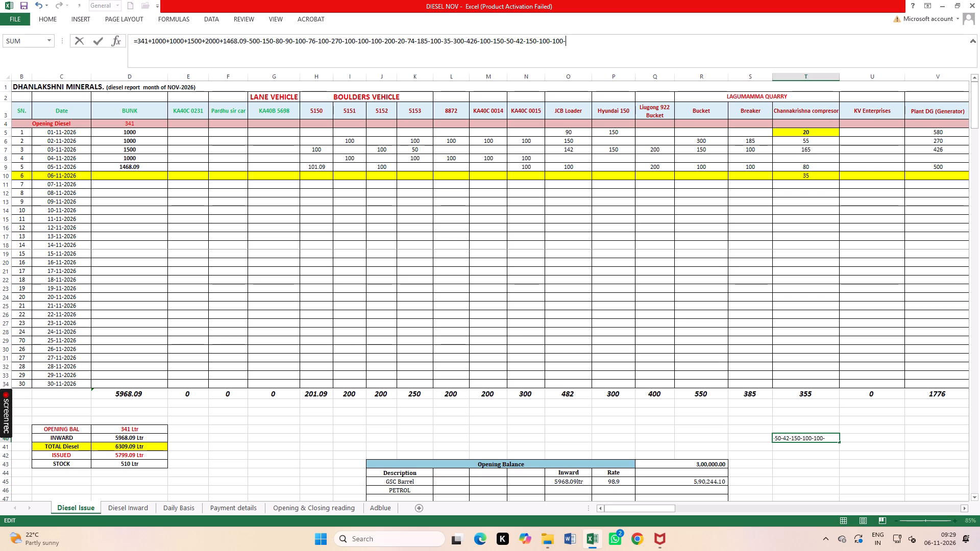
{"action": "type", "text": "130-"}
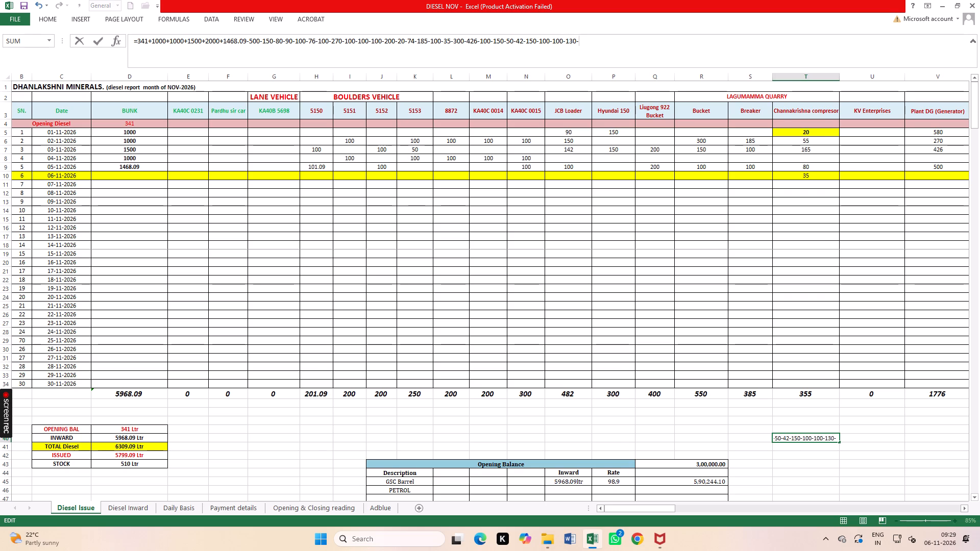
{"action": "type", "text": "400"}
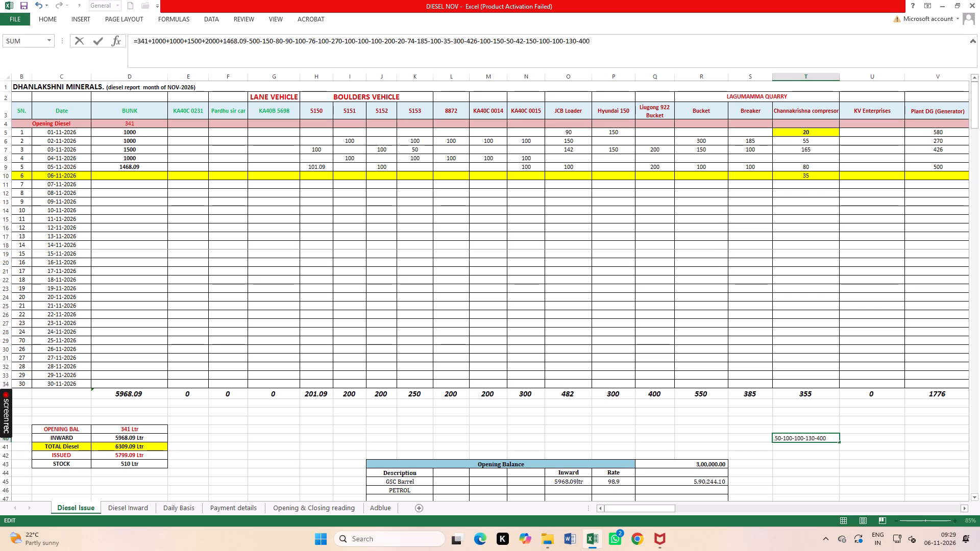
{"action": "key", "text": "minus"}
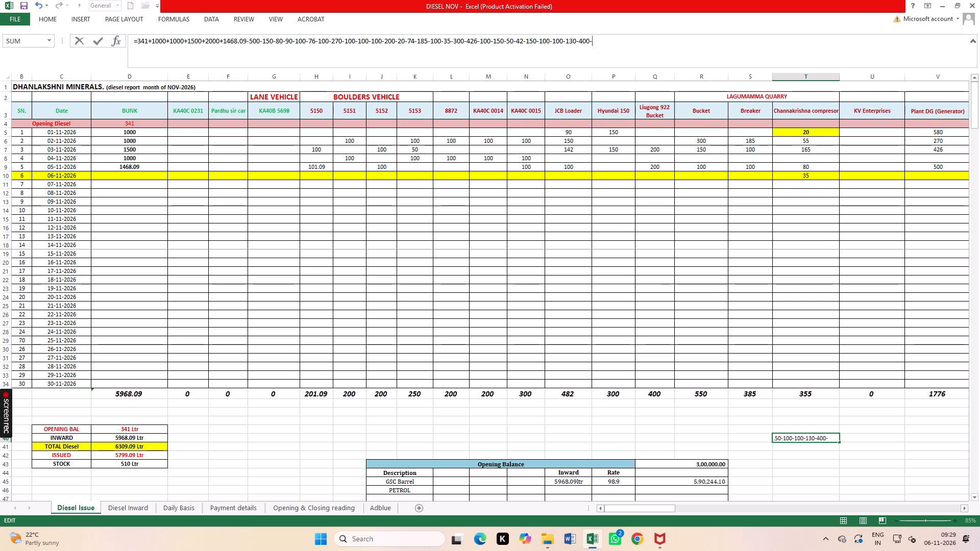
Extend the T40 formula by subtracting the quantities 82, 85, 27 and 290 in that order.
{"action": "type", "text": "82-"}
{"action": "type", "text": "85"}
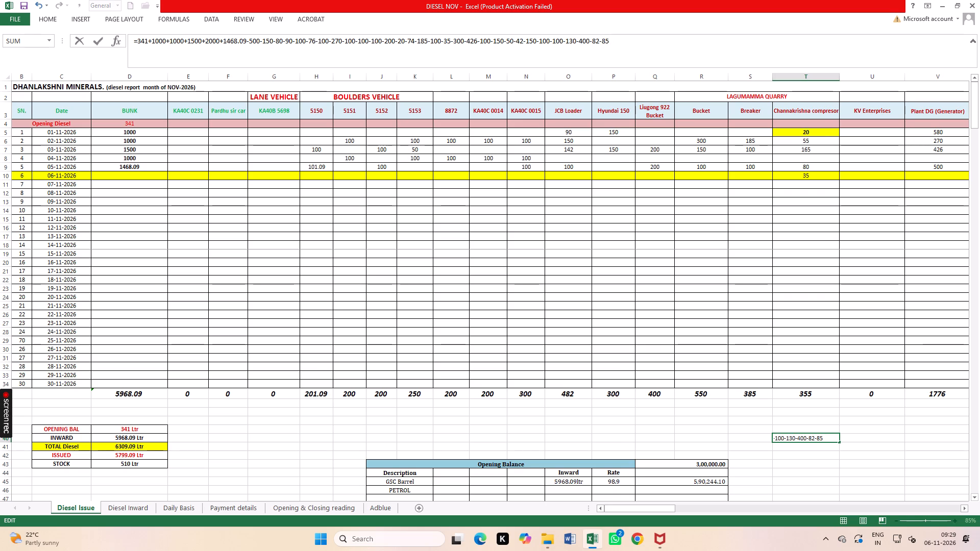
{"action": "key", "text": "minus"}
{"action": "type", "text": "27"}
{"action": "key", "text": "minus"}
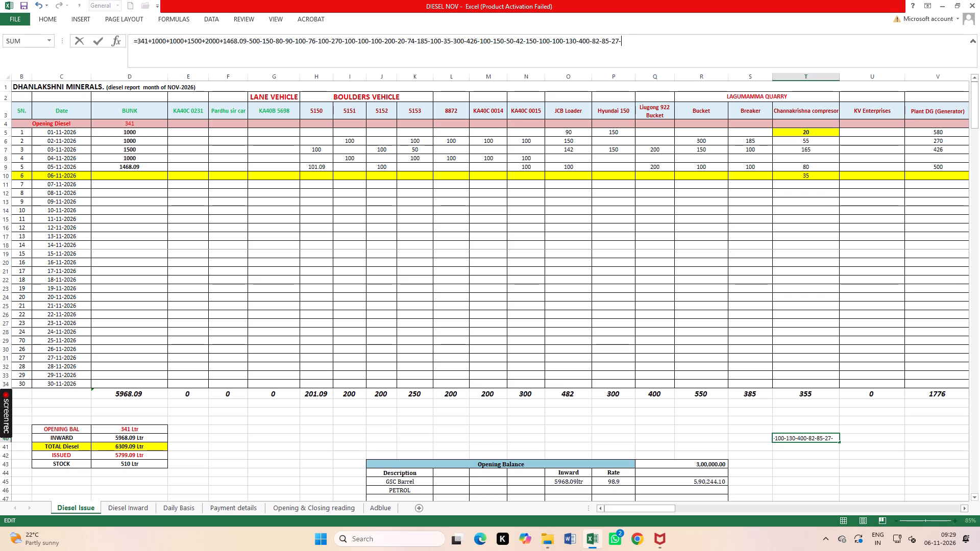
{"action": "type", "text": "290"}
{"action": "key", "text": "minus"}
Correct the quantity 27 in the T40 formula to 270 and return to the formula's end.
{"action": "left_click", "coordinate": [618, 40]}
{"action": "key", "text": "0"}
{"action": "left_click", "coordinate": [653, 42]}
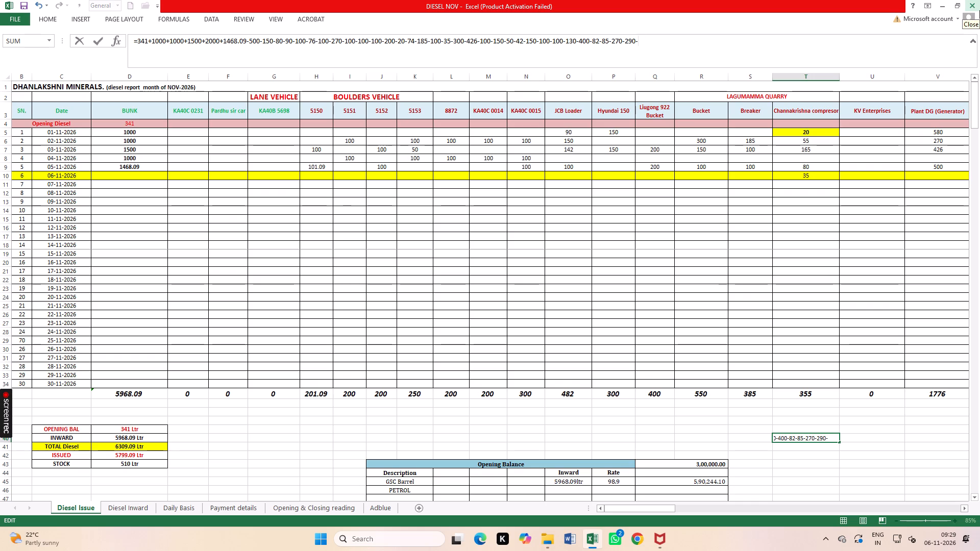
Extend the T40 formula by subtracting the quantities 800, 65 and 101.09 in that order.
{"action": "key", "text": "8"}
{"action": "type", "text": "00"}
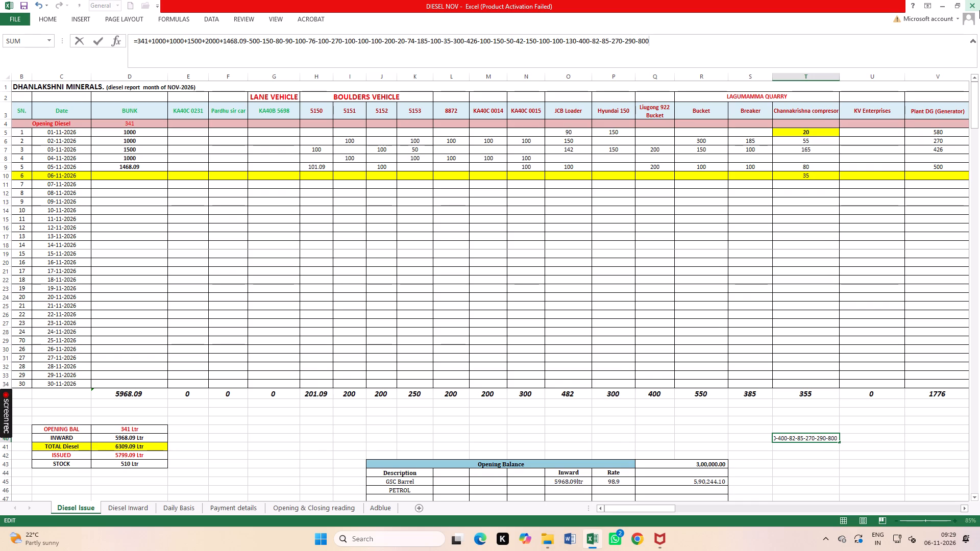
{"action": "key", "text": "minus"}
{"action": "type", "text": "65"}
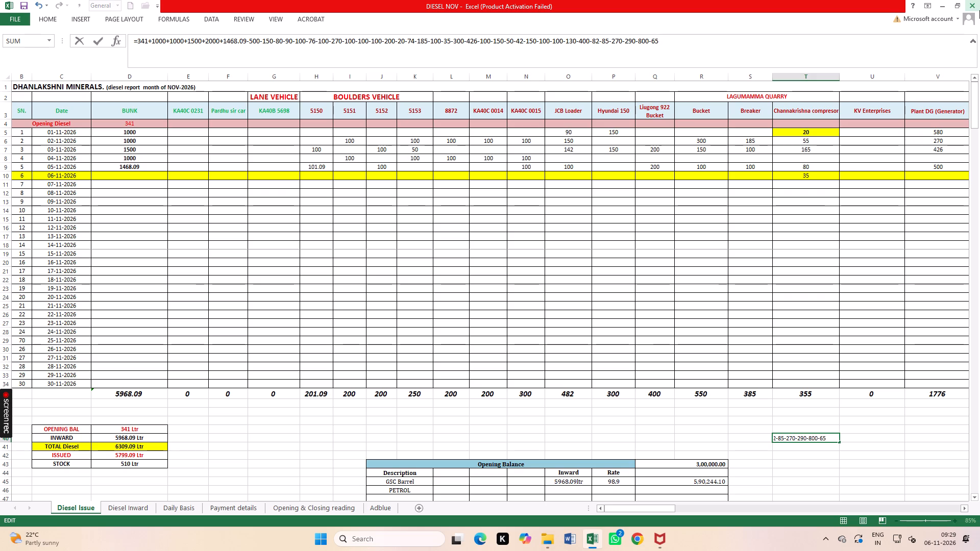
{"action": "key", "text": "minus"}
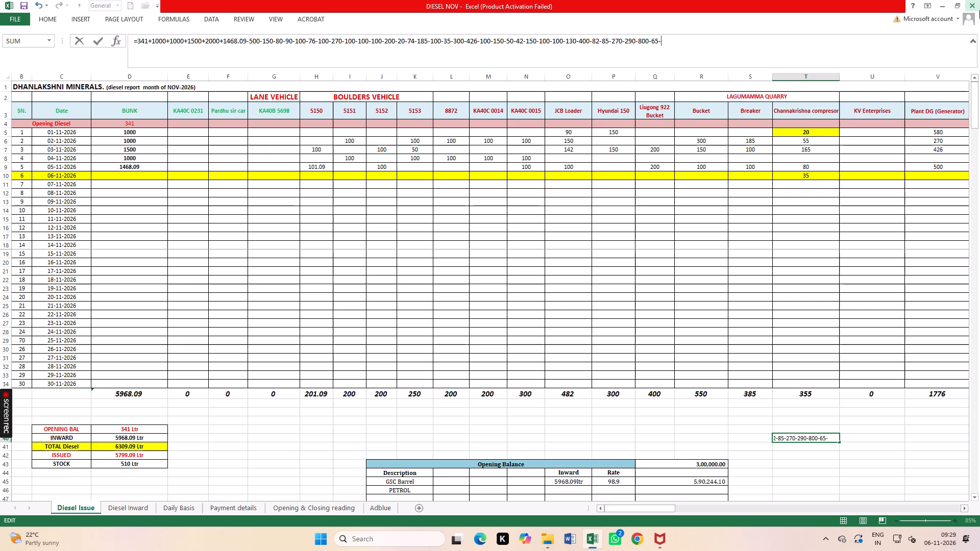
{"action": "key", "text": "1"}
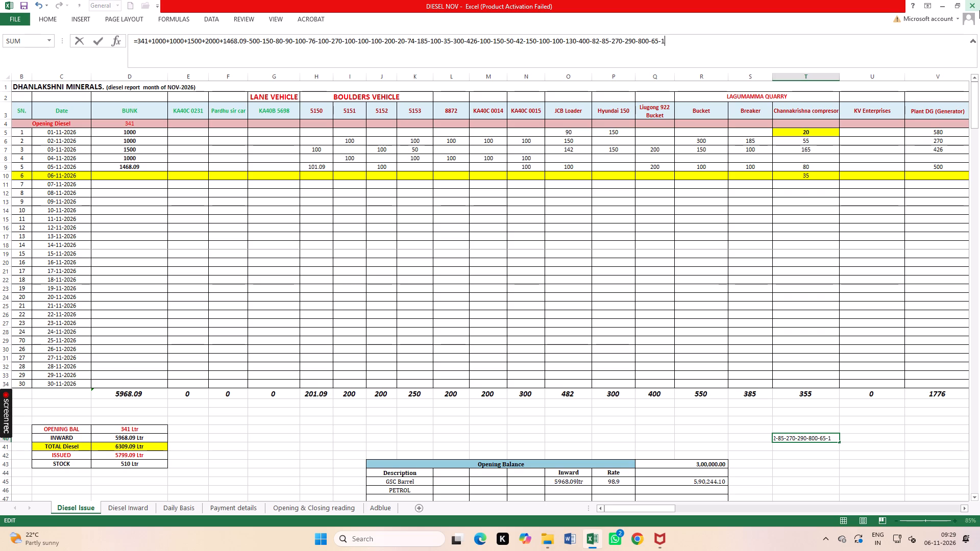
{"action": "type", "text": "01"}
{"action": "type", "text": ".09"}
{"action": "key", "text": "minus"}
Finish the T40 formula by subtracting the quantities 100, 235 and 80 in that order, and enter it.
{"action": "type", "text": "100"}
{"action": "key", "text": "minus"}
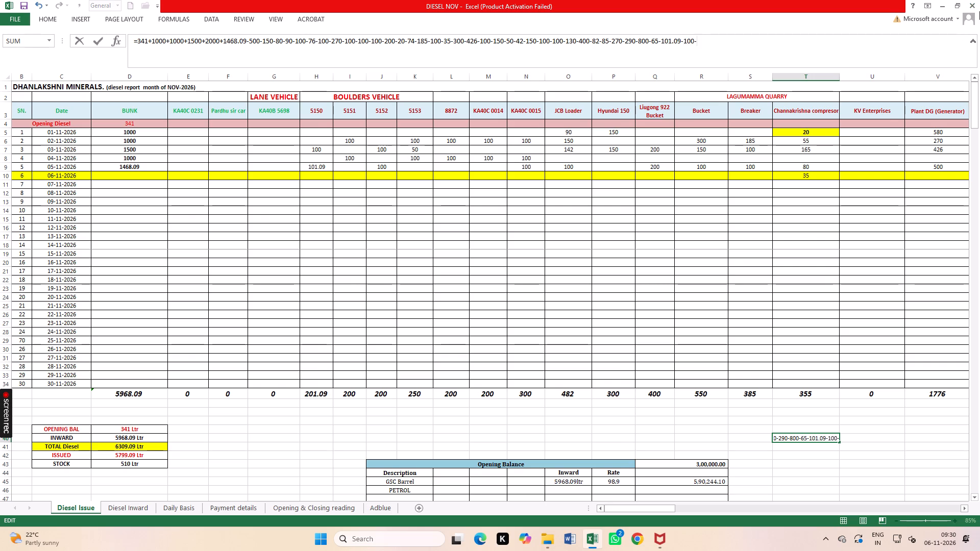
{"action": "key", "text": "3"}
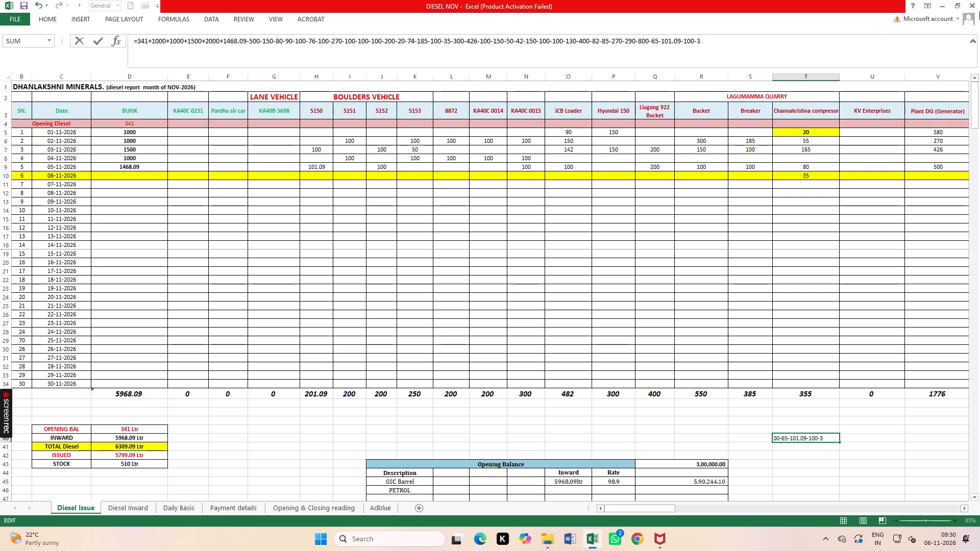
{"action": "key", "text": "BackSpace"}
{"action": "type", "text": "235"}
{"action": "key", "text": "minus"}
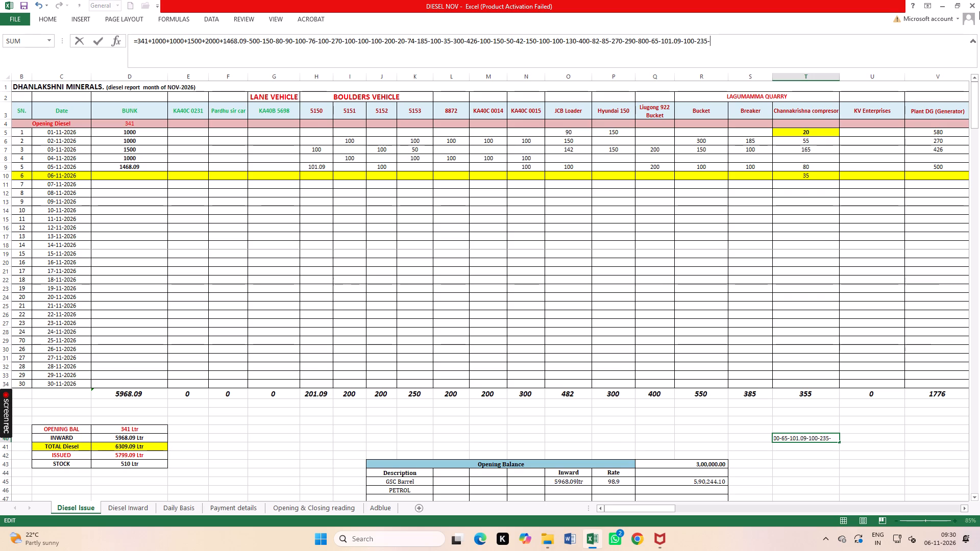
{"action": "type", "text": "80"}
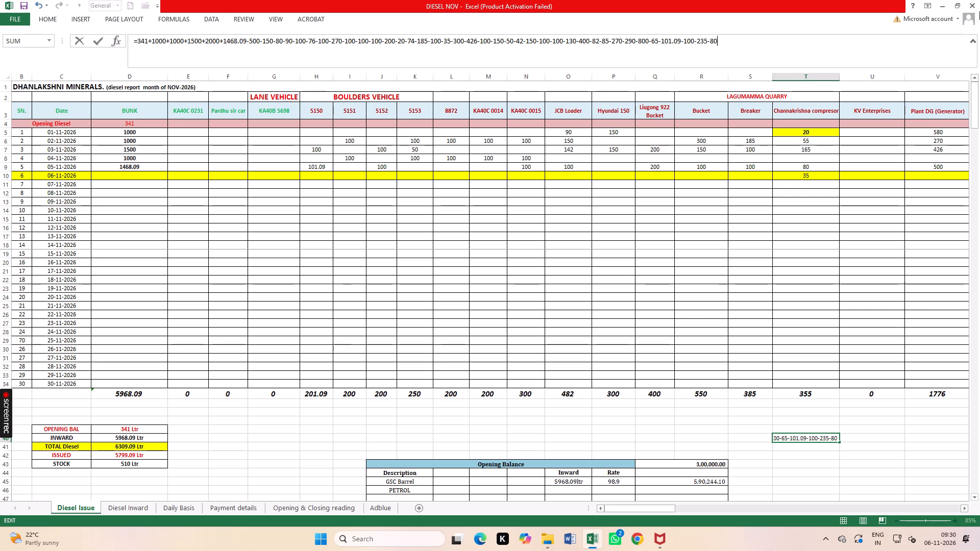
{"action": "key", "text": "Return"}
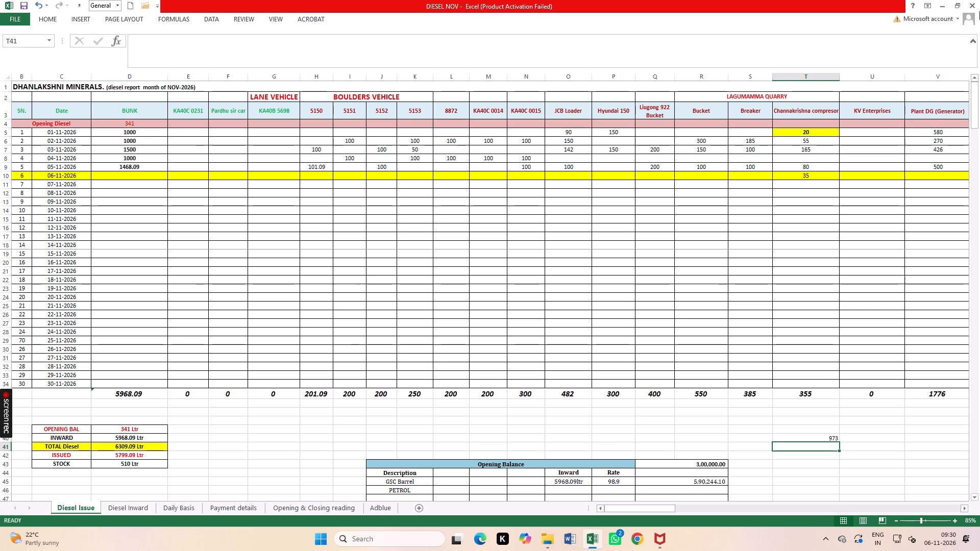
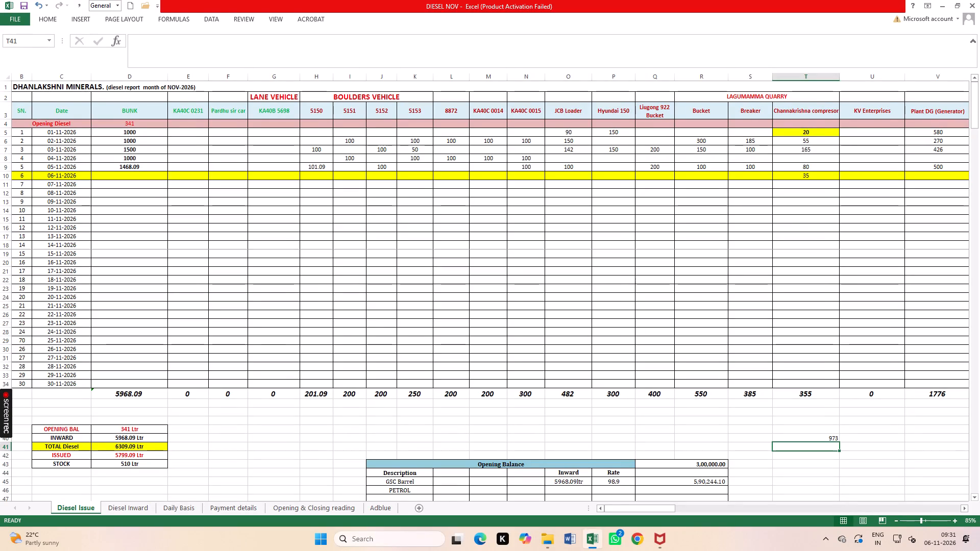
Replace the opening quantity at the start of the T40 formula with 317.
{"action": "left_click", "coordinate": [832, 440]}
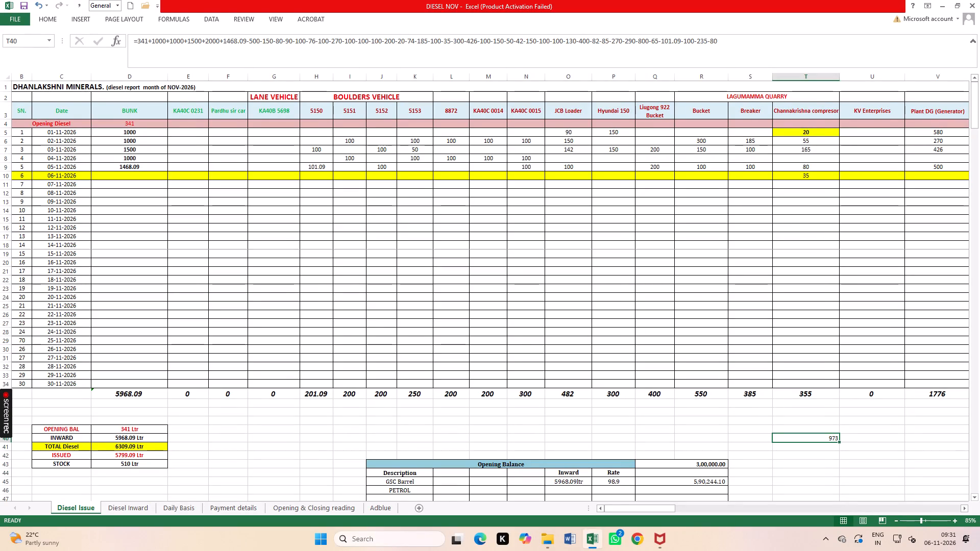
{"action": "left_click", "coordinate": [147, 42]}
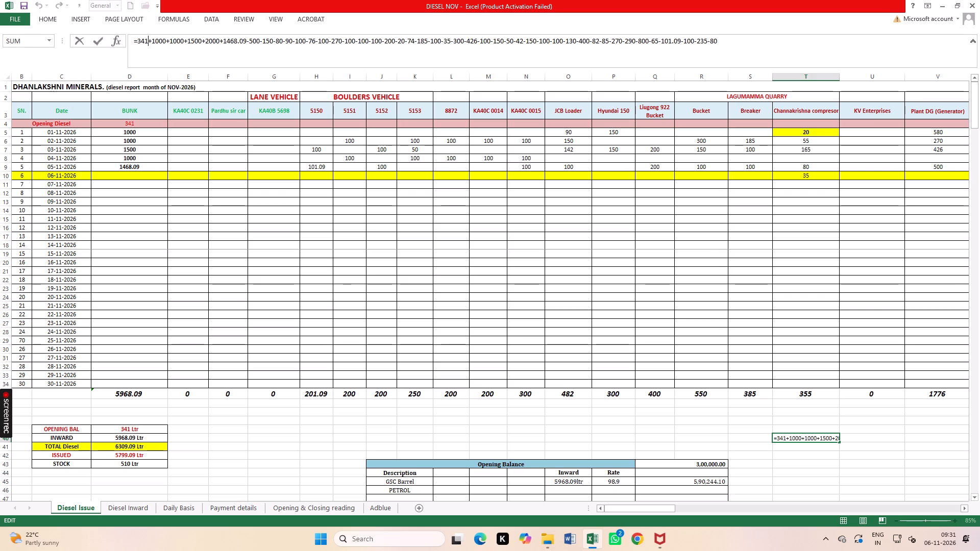
{"action": "key", "text": "BackSpace"}
{"action": "key", "text": "BackSpace"}
{"action": "key", "text": "BackSpace"}
{"action": "key", "text": "BackSpace"}
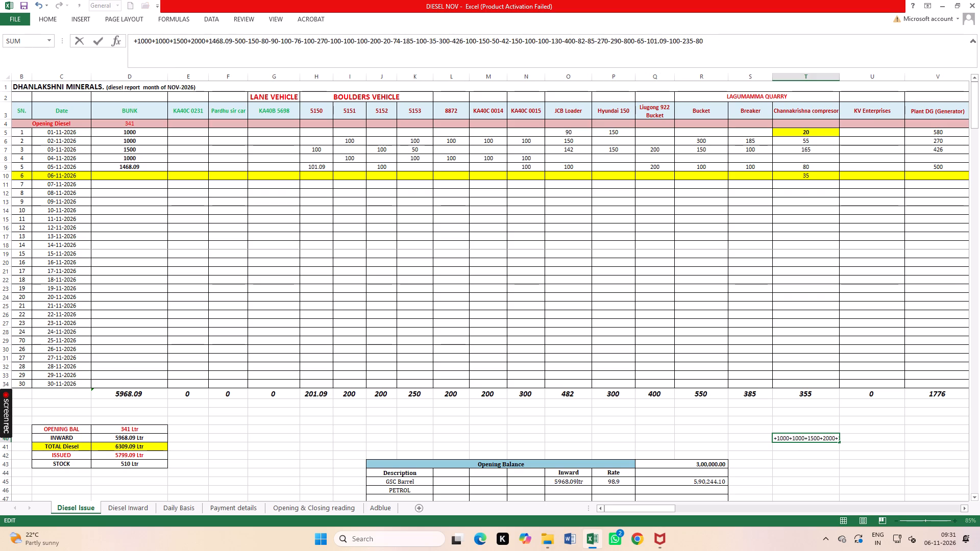
{"action": "key", "text": "equal"}
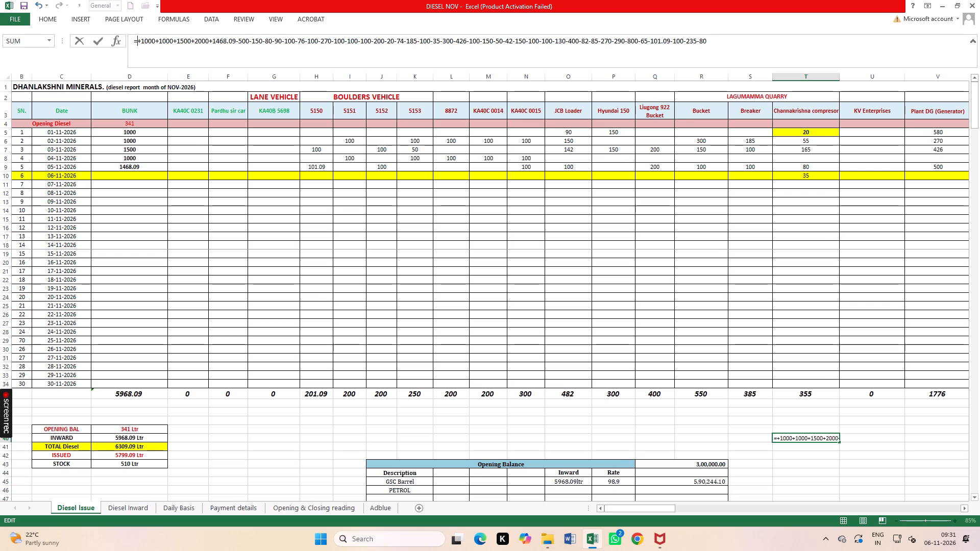
{"action": "type", "text": "317"}
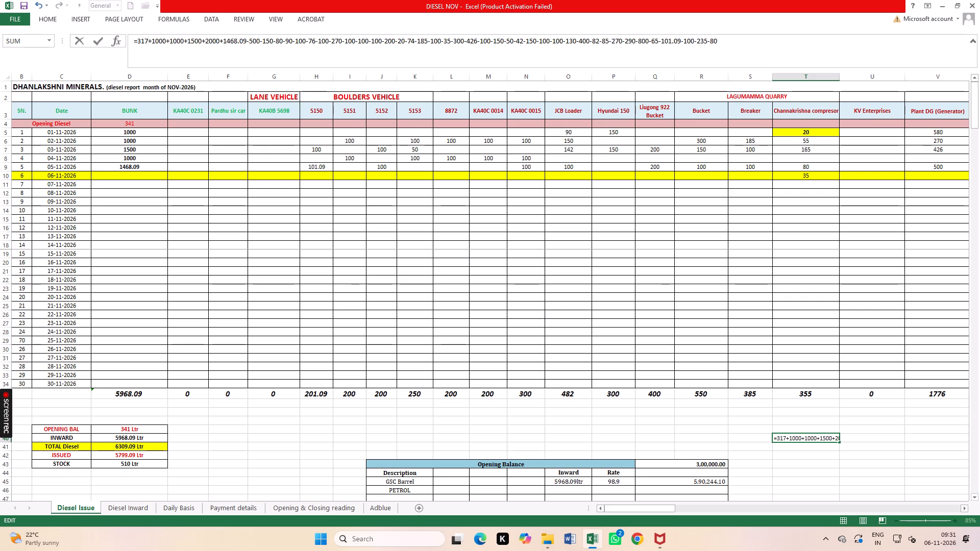
Insert the added quantities 1500, 1500, 2000, 2000 and 1500 in that order directly after 317 in the T40 formula.
{"action": "key", "text": "plus"}
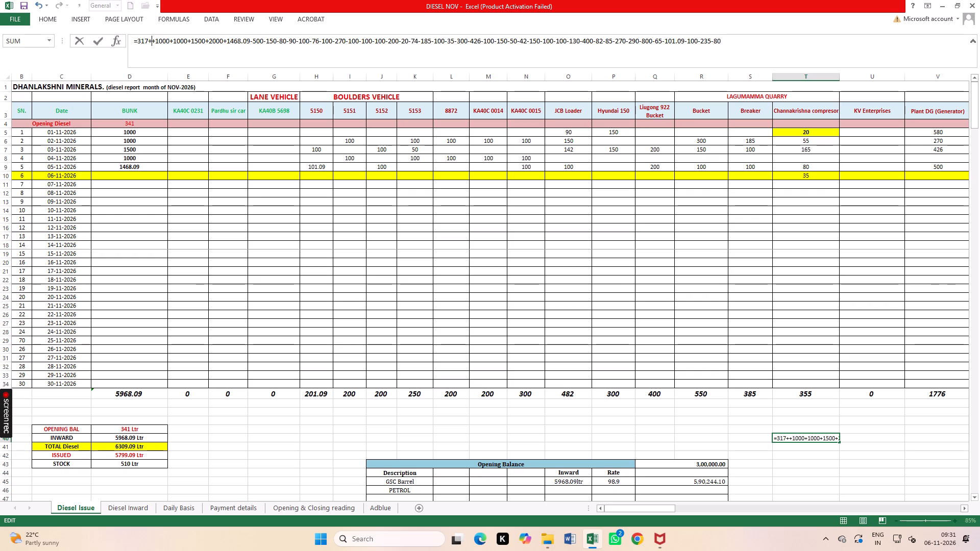
{"action": "type", "text": "1500"}
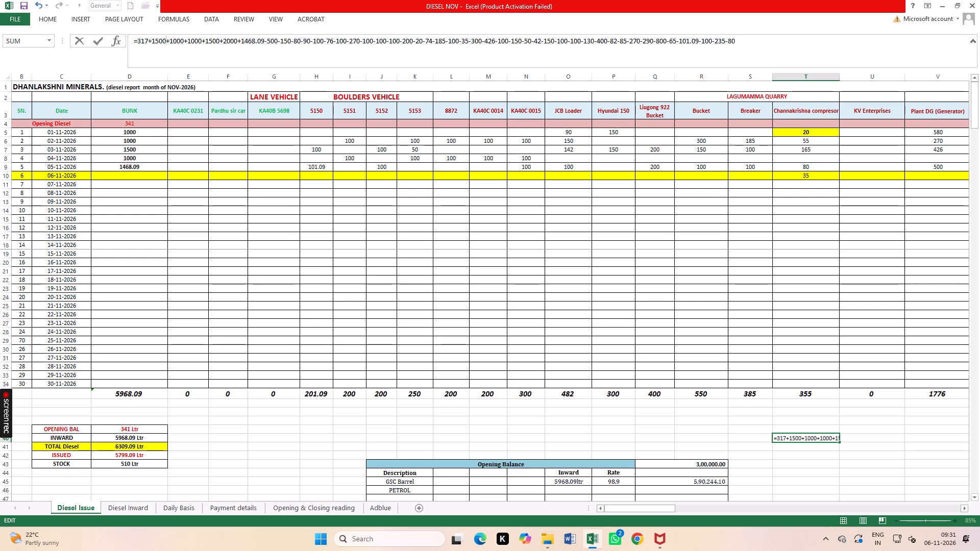
{"action": "key", "text": "plus"}
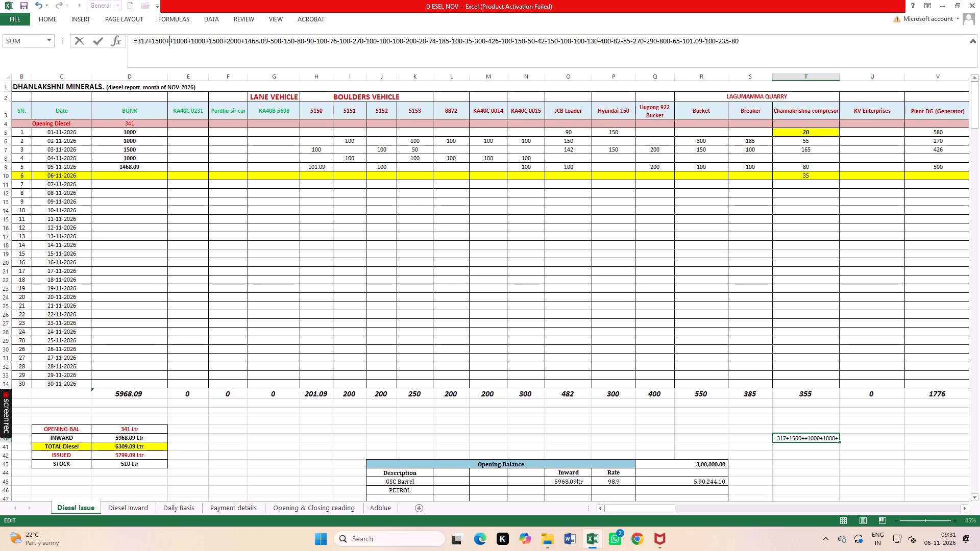
{"action": "key", "text": "1"}
{"action": "key", "text": "5"}
{"action": "type", "text": "00"}
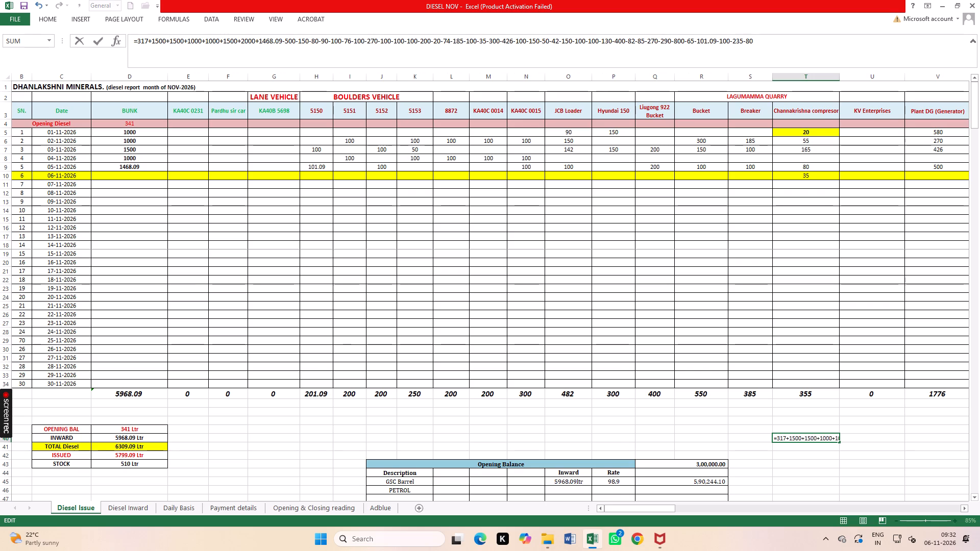
{"action": "key", "text": "plus"}
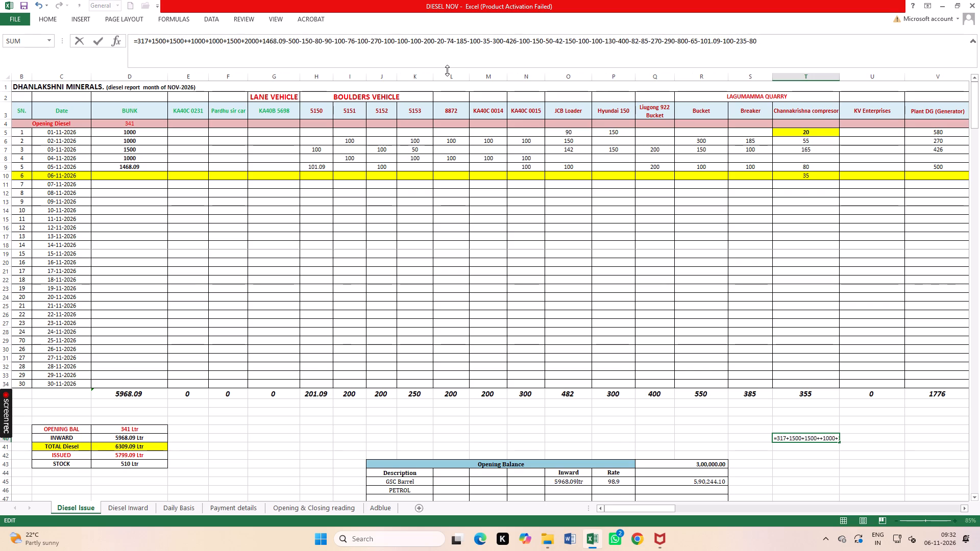
{"action": "type", "text": "2000"}
{"action": "key", "text": "plus"}
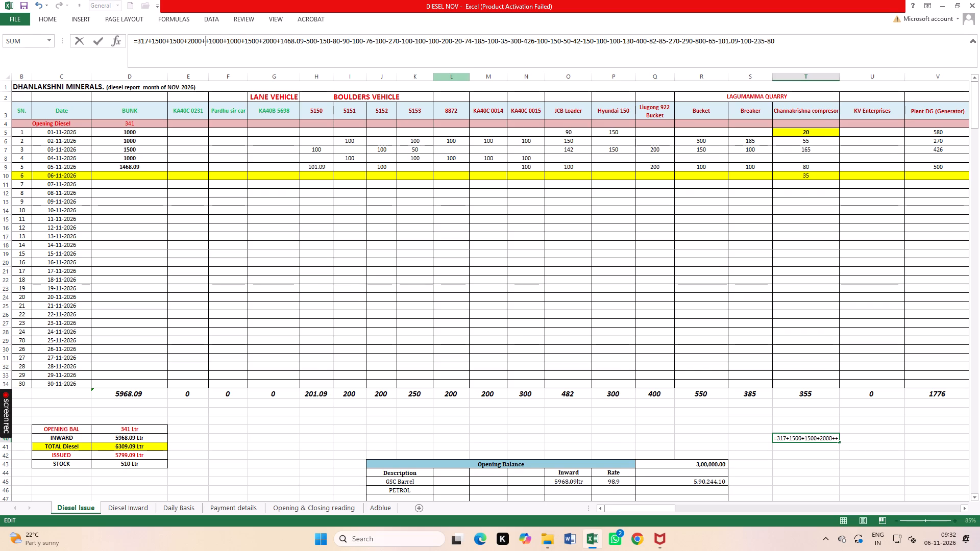
{"action": "type", "text": "2000"}
{"action": "key", "text": "plus"}
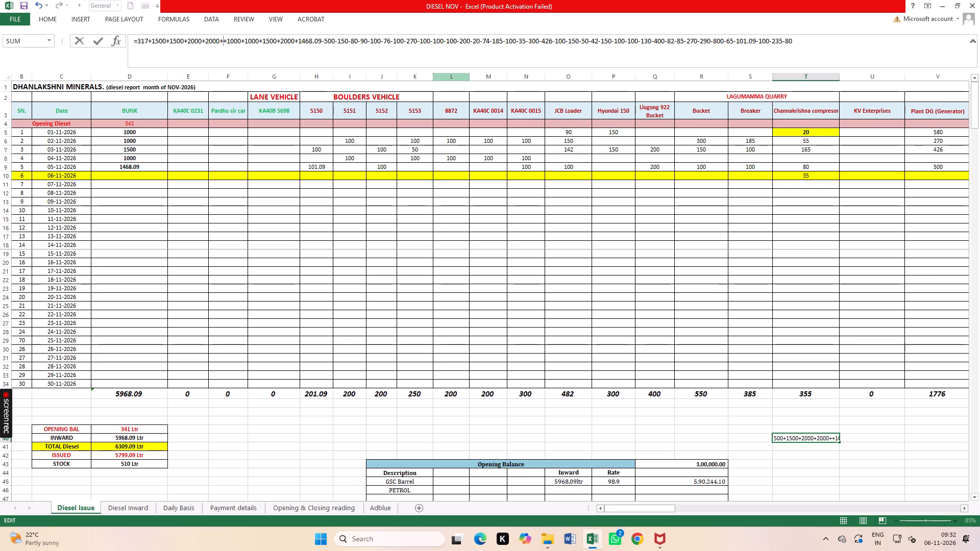
{"action": "type", "text": "1500"}
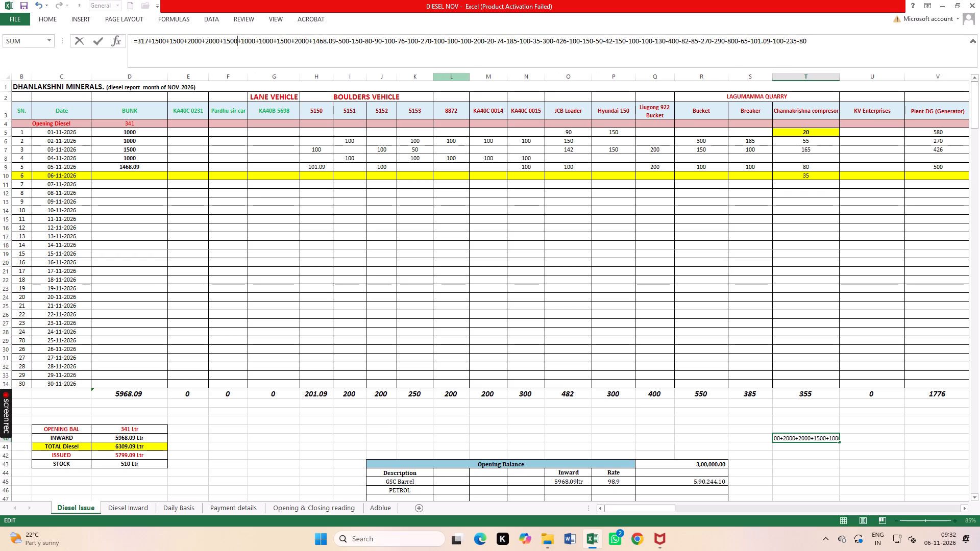
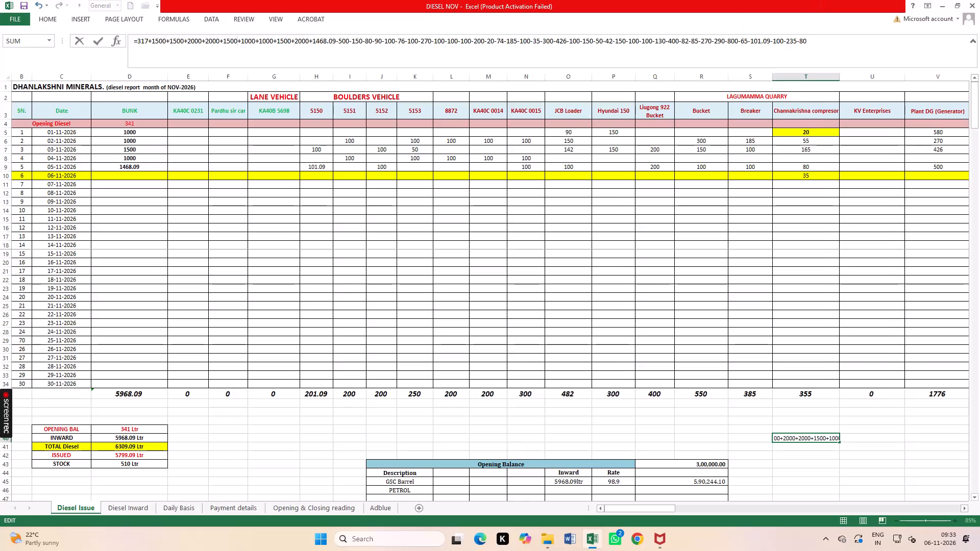
Commit the edited T40 formula with the added inward quantities.
{"action": "left_click", "coordinate": [814, 43]}
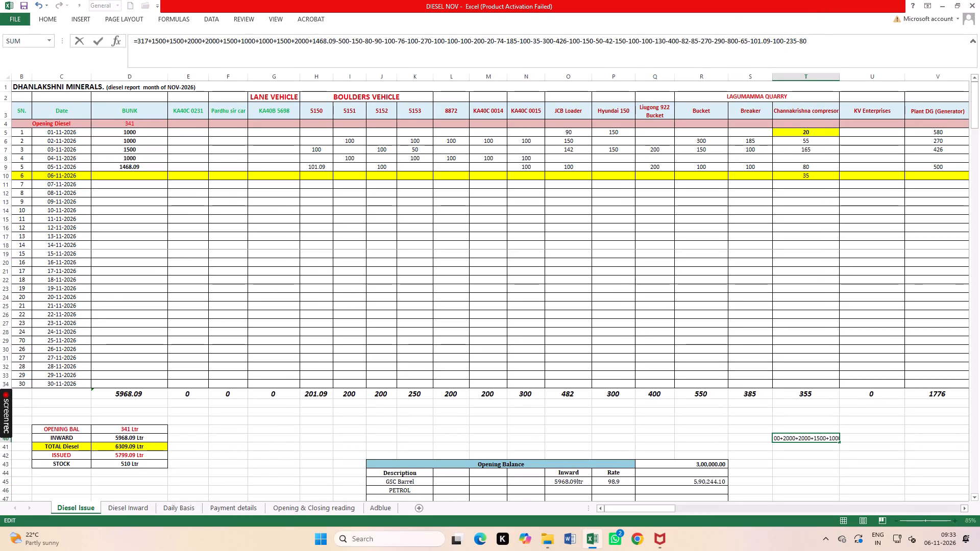
{"action": "key", "text": "Return"}
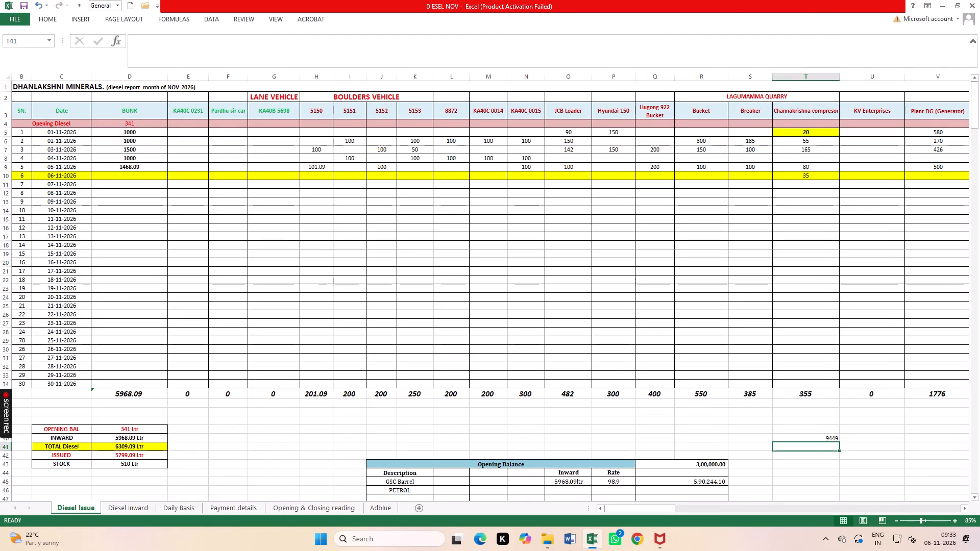
Reopen the T40 formula and append subtractions of 350, 105, 180, 150 and 250 at its end.
{"action": "left_click", "coordinate": [833, 439]}
{"action": "left_click", "coordinate": [824, 43]}
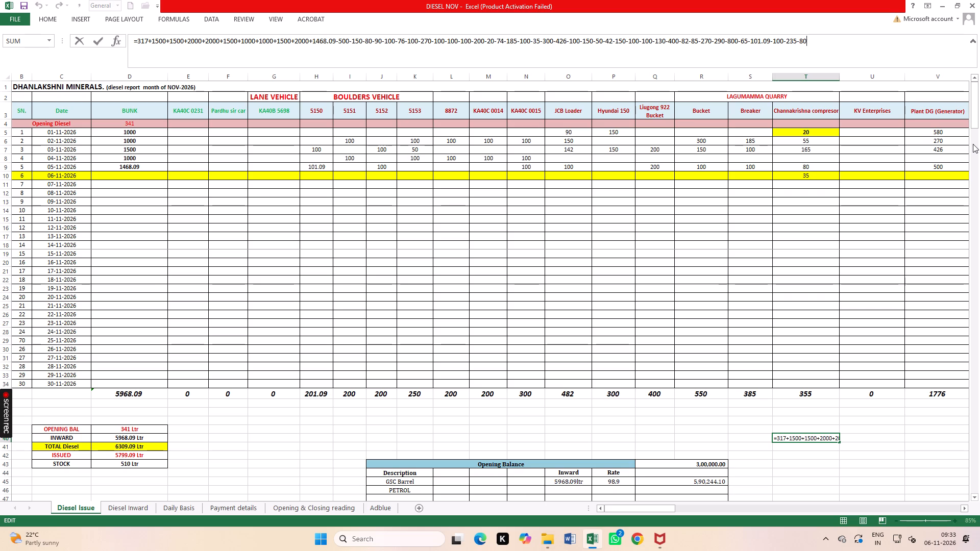
{"action": "key", "text": "minus"}
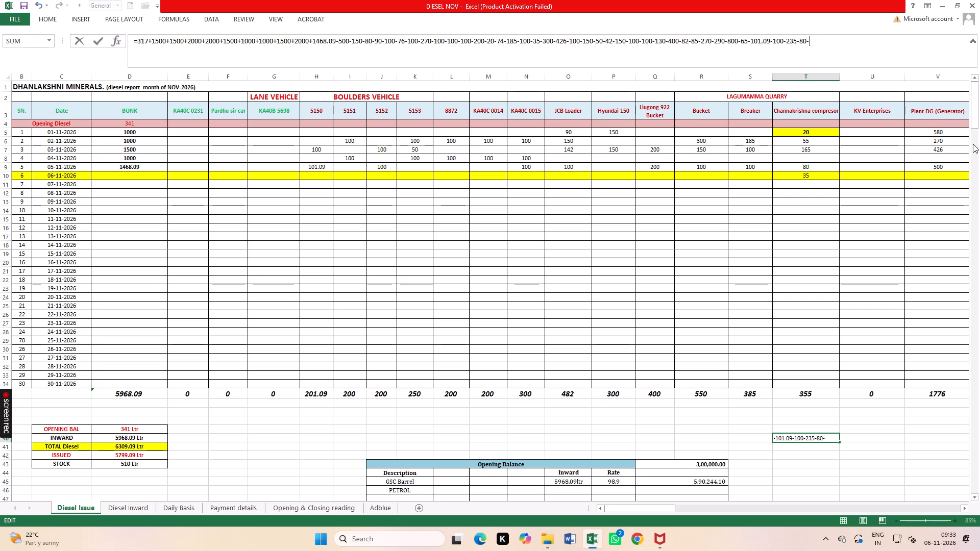
{"action": "type", "text": "350"}
{"action": "key", "text": "minus"}
{"action": "type", "text": "105"}
{"action": "key", "text": "minus"}
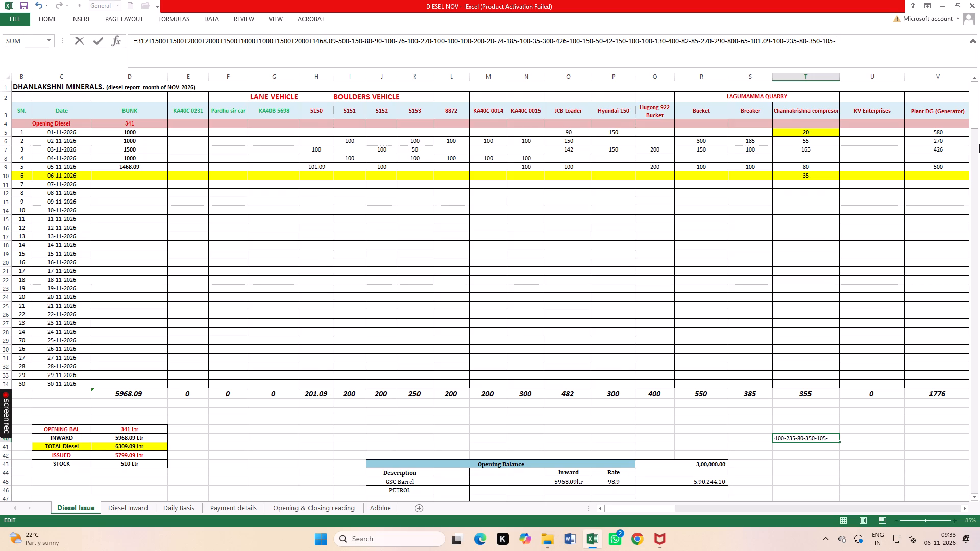
{"action": "type", "text": "180"}
{"action": "key", "text": "minus"}
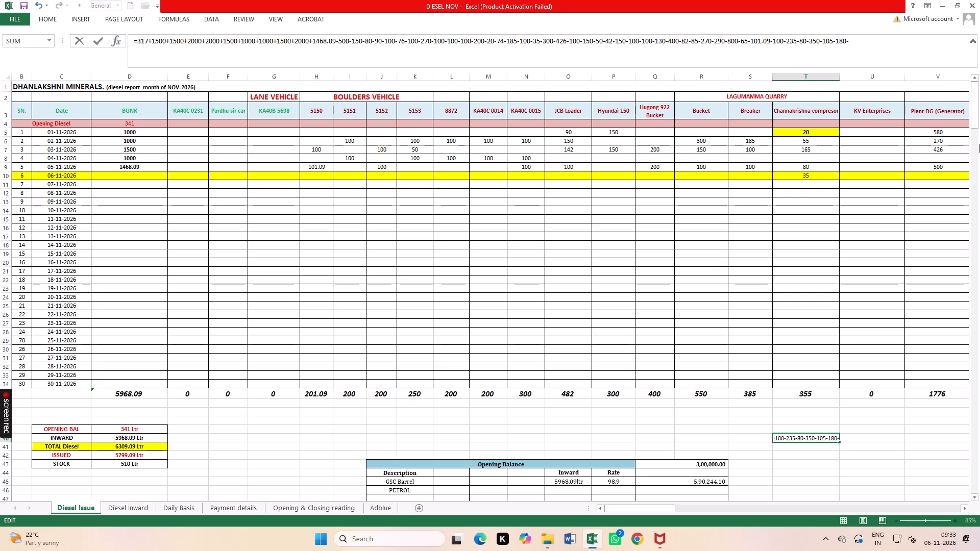
{"action": "type", "text": "150"}
{"action": "key", "text": "minus"}
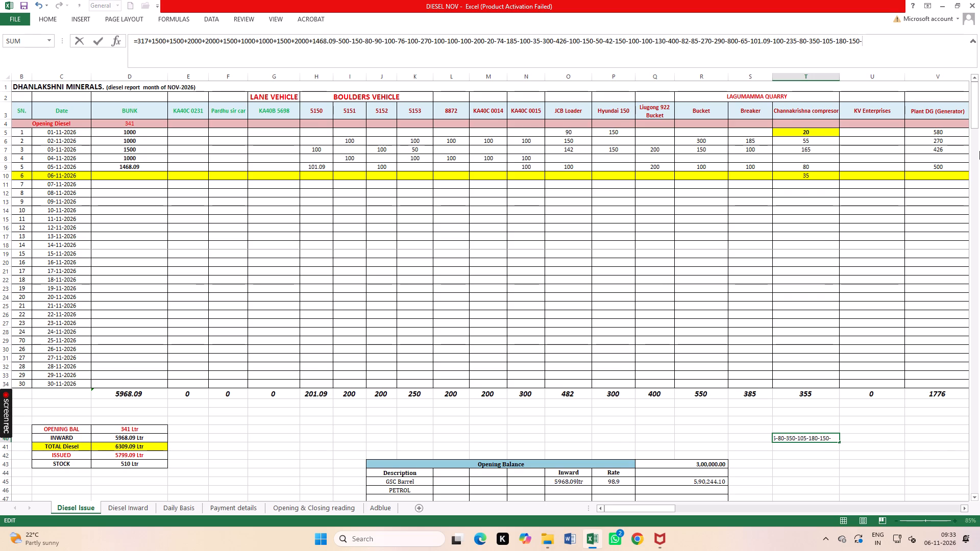
{"action": "type", "text": "250"}
Continue the end of the T40 formula with subtractions of 70, 150, 185, 50 and 490.
{"action": "key", "text": "minus"}
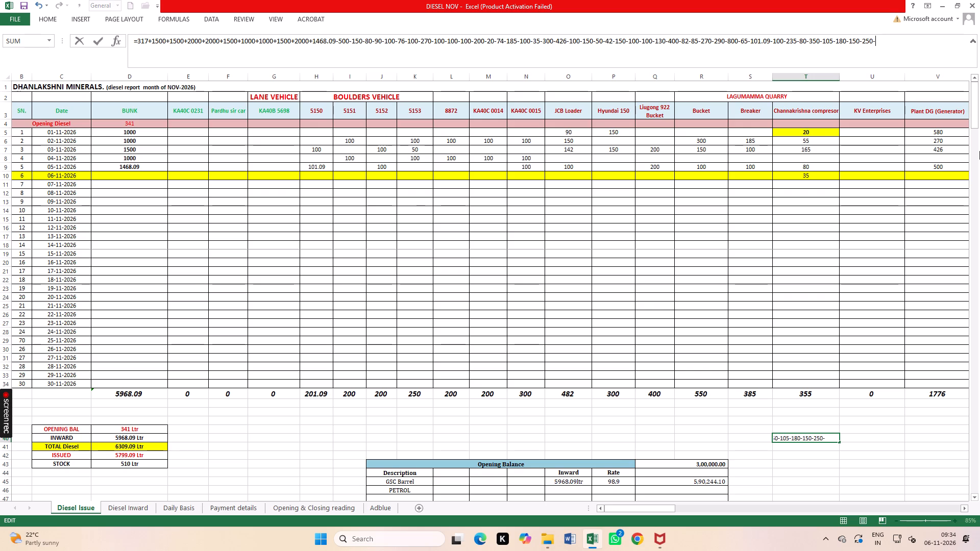
{"action": "type", "text": "70"}
{"action": "key", "text": "minus"}
{"action": "type", "text": "150"}
{"action": "key", "text": "minus"}
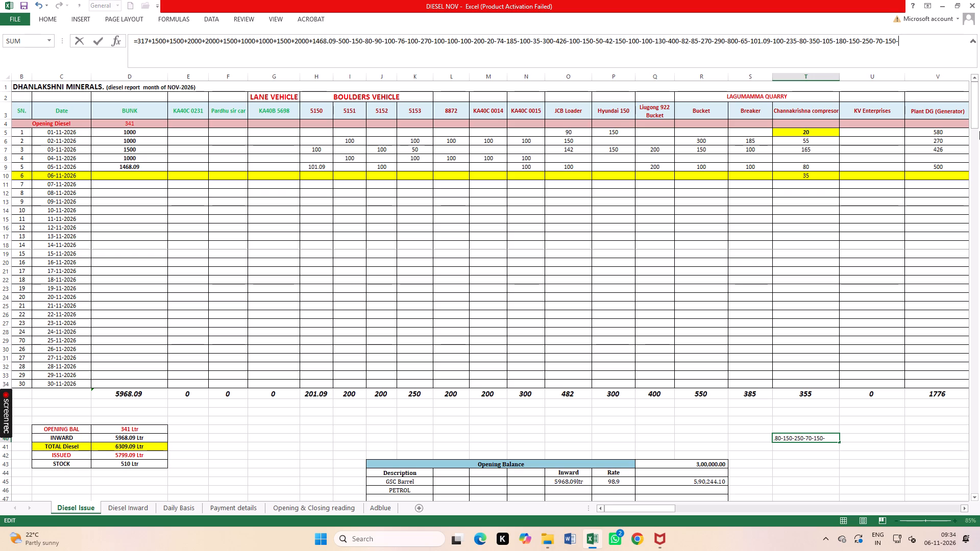
{"action": "type", "text": "185"}
{"action": "key", "text": "minus"}
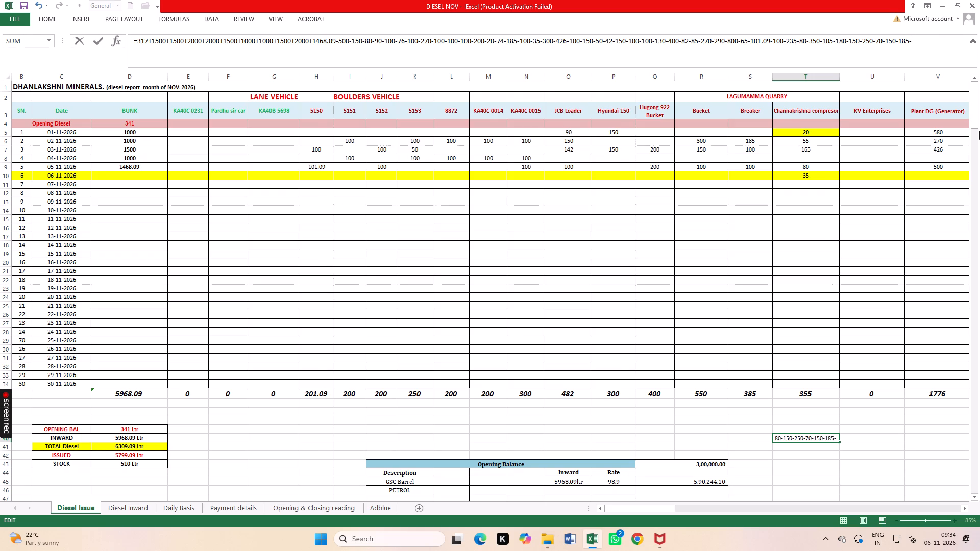
{"action": "type", "text": "50"}
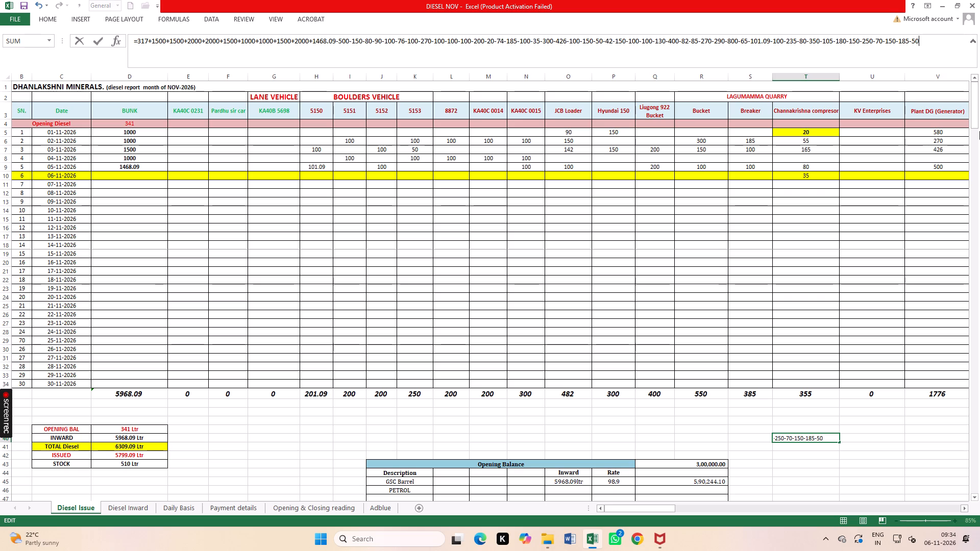
{"action": "key", "text": "minus"}
{"action": "type", "text": "49"}
{"action": "key", "text": "0"}
Extend the T40 formula with subtractions of 85, 50, 450, 131, 130 and 125, in that order.
{"action": "key", "text": "minus"}
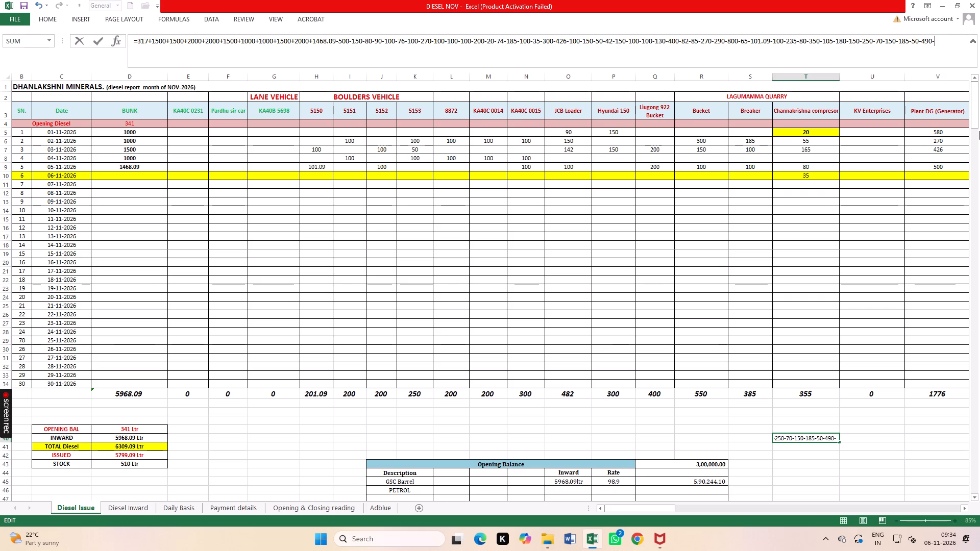
{"action": "type", "text": "85"}
{"action": "key", "text": "minus"}
{"action": "type", "text": "50"}
{"action": "key", "text": "minus"}
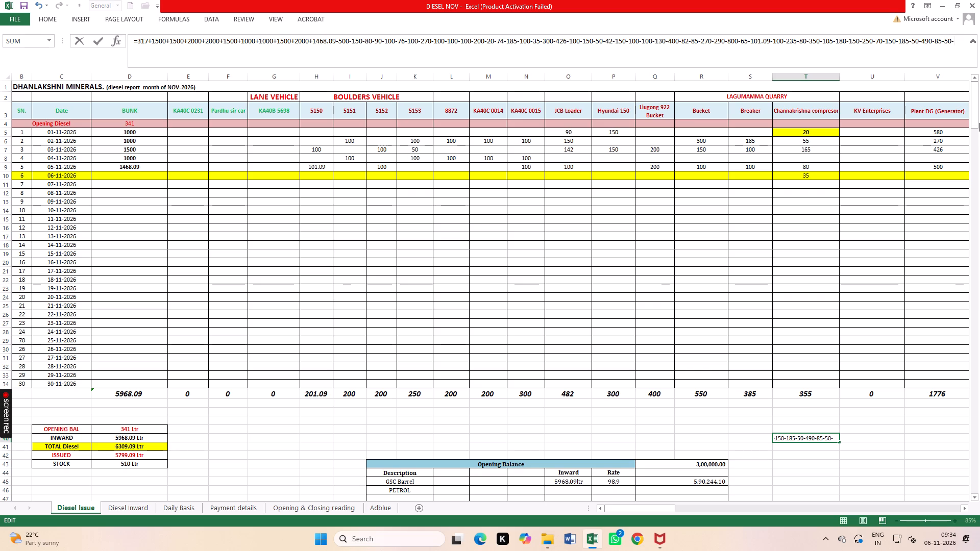
{"action": "type", "text": "450-"}
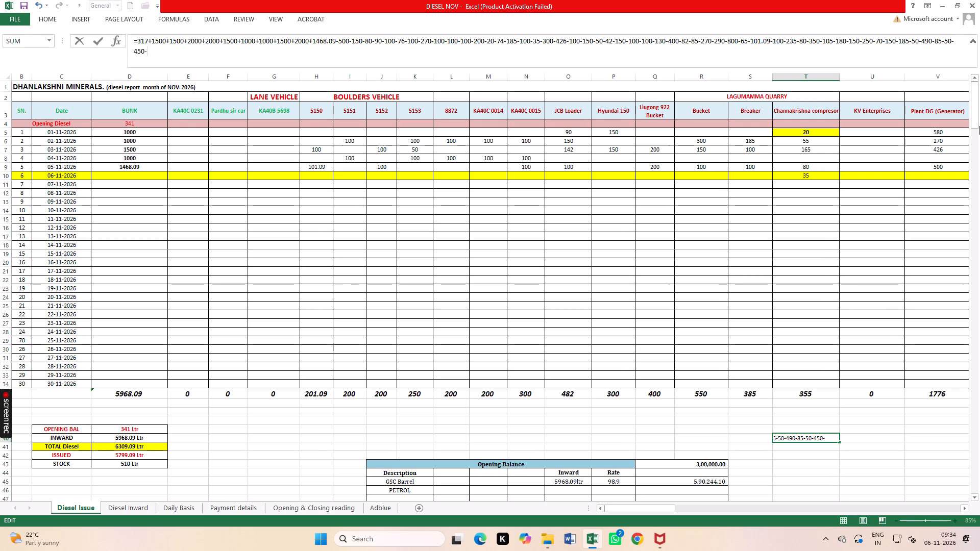
{"action": "type", "text": "131"}
{"action": "key", "text": "minus"}
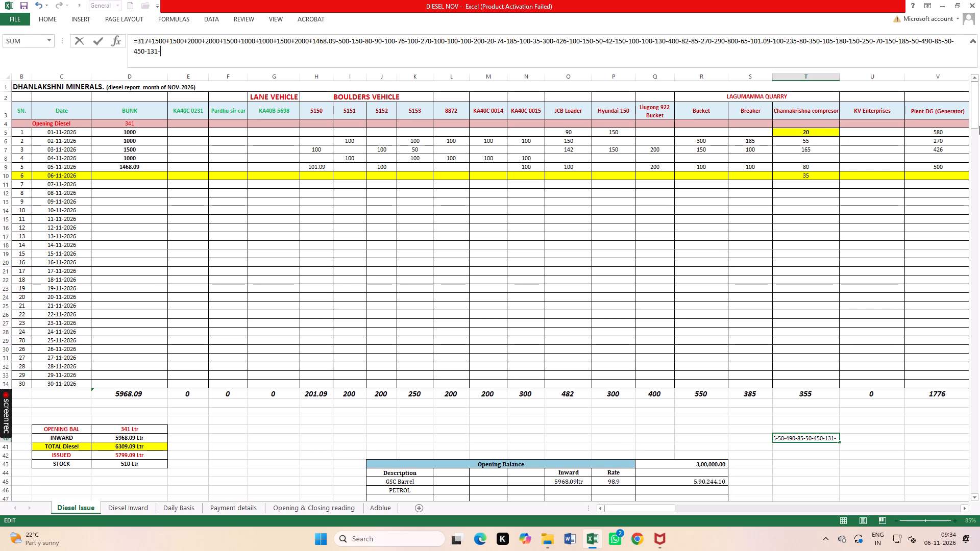
{"action": "key", "text": "1"}
{"action": "type", "text": "30"}
{"action": "key", "text": "minus"}
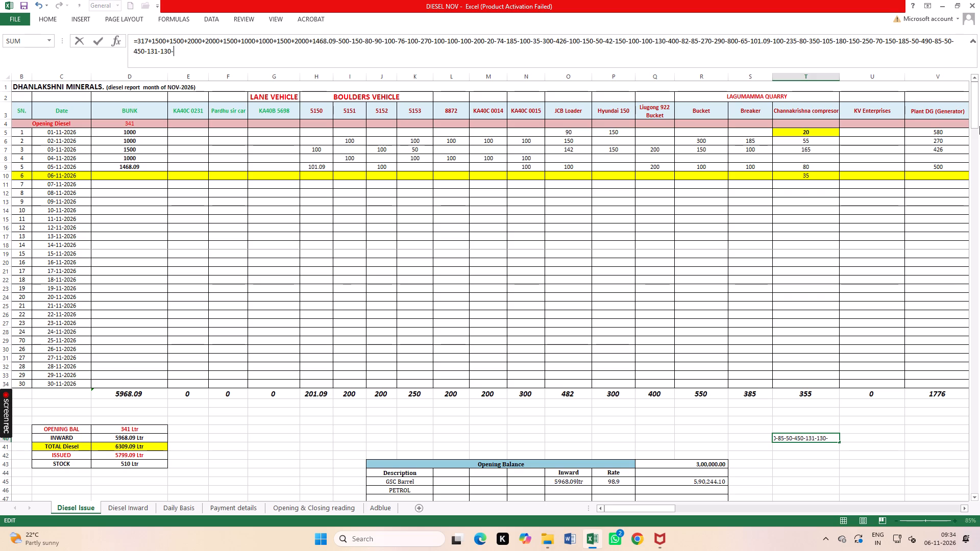
{"action": "type", "text": "125"}
Append subtractions of 250, 205, 150, 200, 300 and 158 to the end of the T40 formula.
{"action": "key", "text": "minus"}
{"action": "type", "text": "250"}
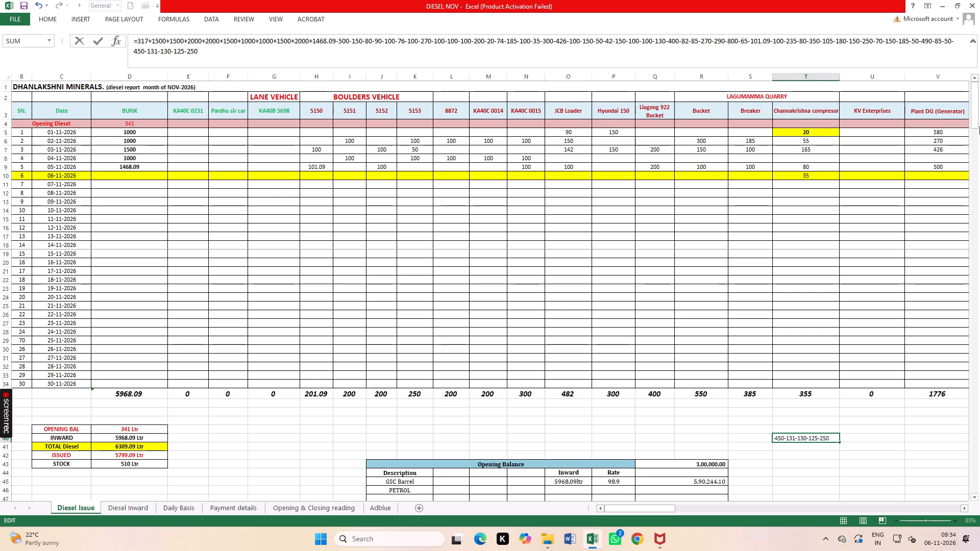
{"action": "key", "text": "minus"}
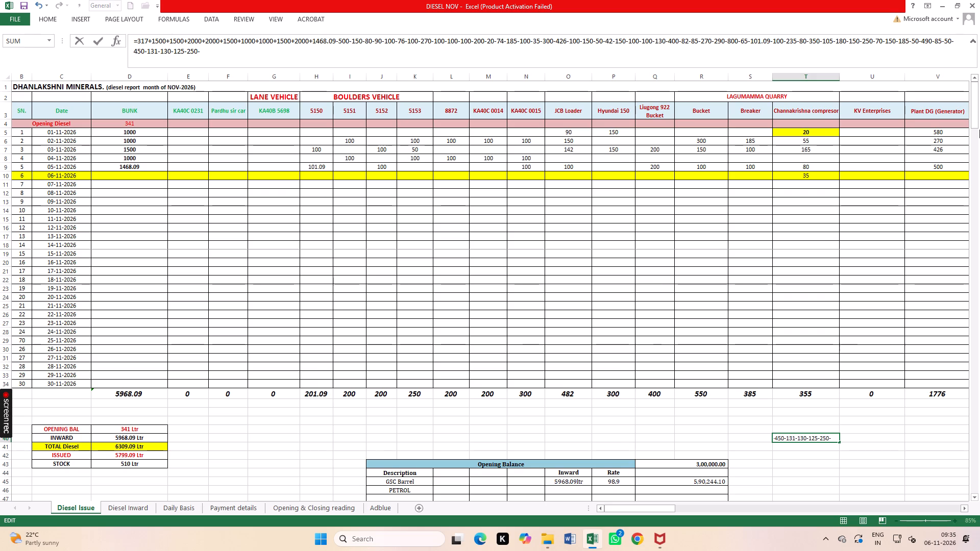
{"action": "type", "text": "205"}
{"action": "key", "text": "minus"}
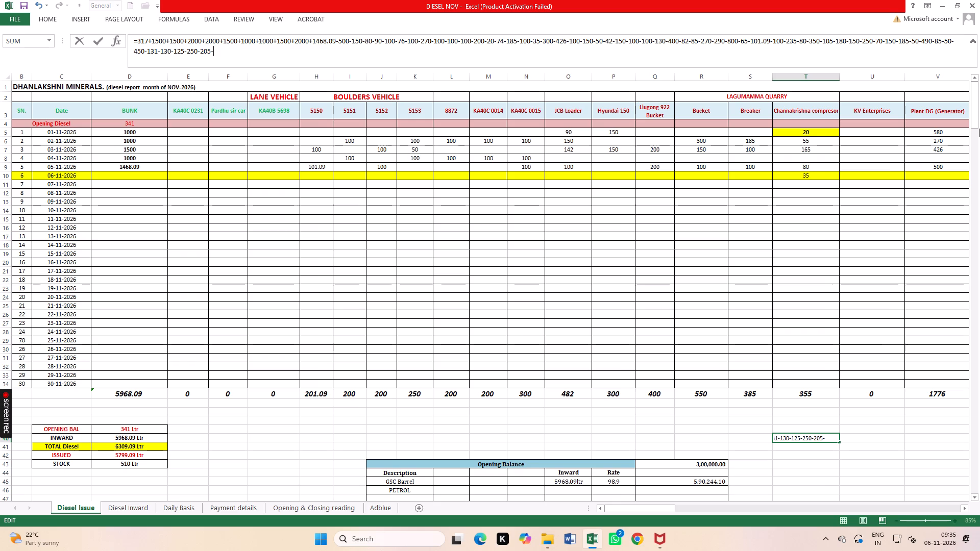
{"action": "type", "text": "150"}
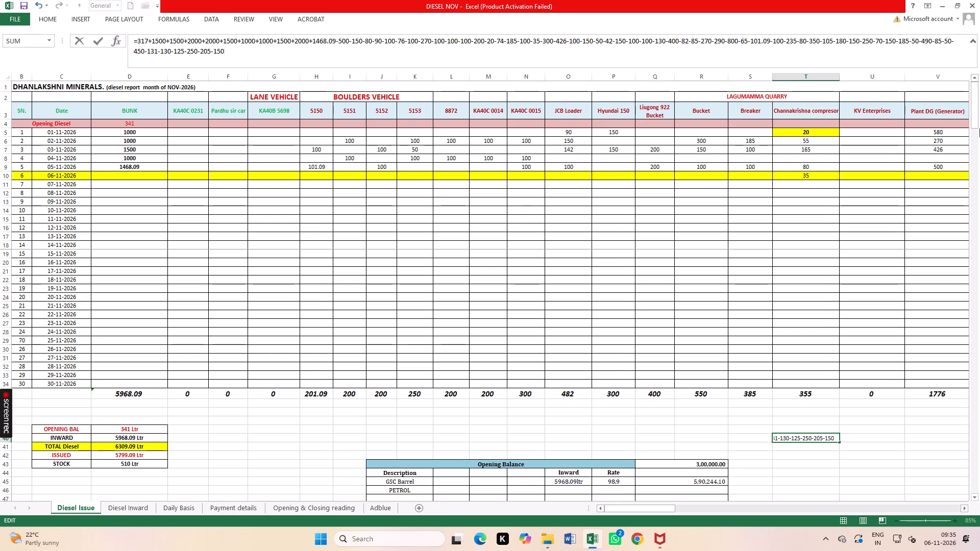
{"action": "key", "text": "minus"}
{"action": "type", "text": "200"}
{"action": "key", "text": "minus"}
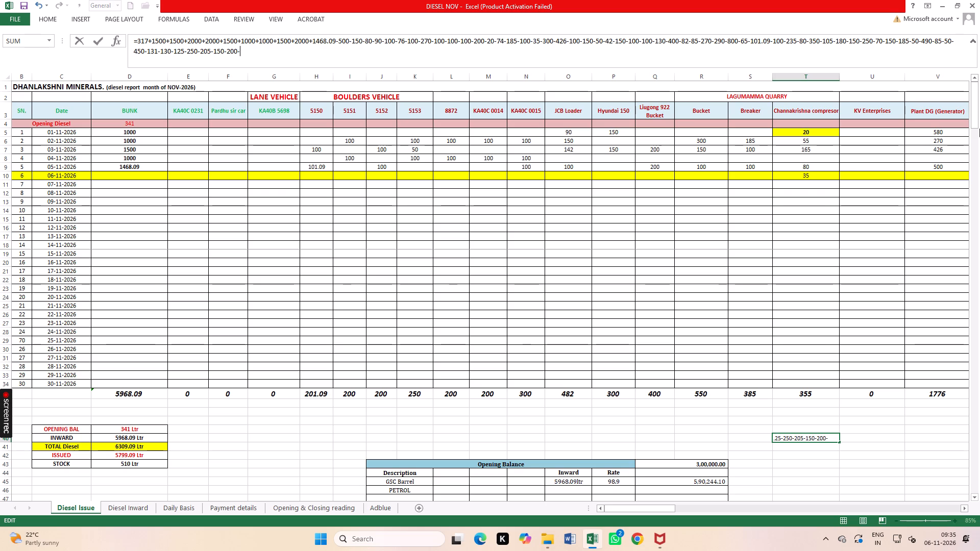
{"action": "type", "text": "300"}
{"action": "key", "text": "minus"}
{"action": "key", "text": "1"}
{"action": "type", "text": "58-"}
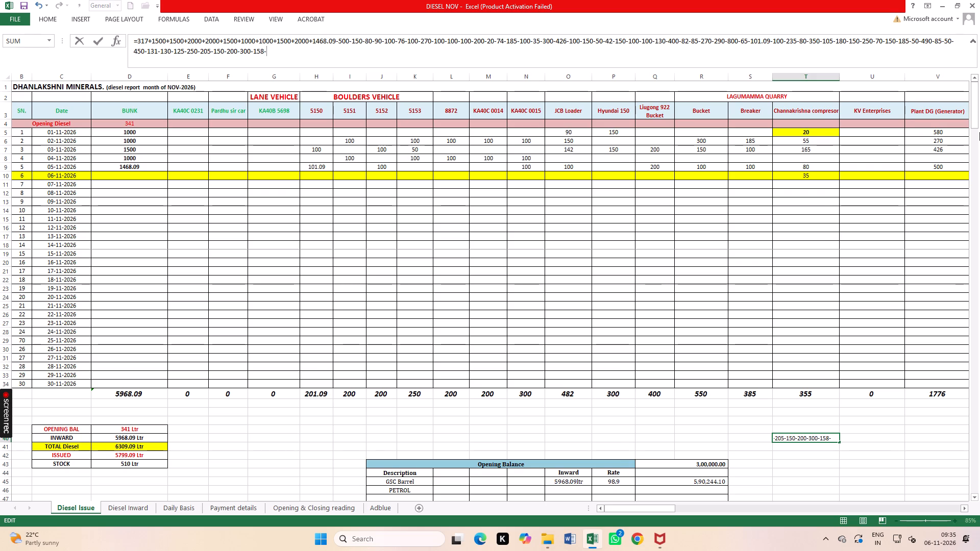
Continue the end of the T40 formula with subtractions of 85, 342, 170, 220 and 90.
{"action": "key", "text": "9"}
{"action": "key", "text": "BackSpace"}
{"action": "type", "text": "85"}
{"action": "key", "text": "minus"}
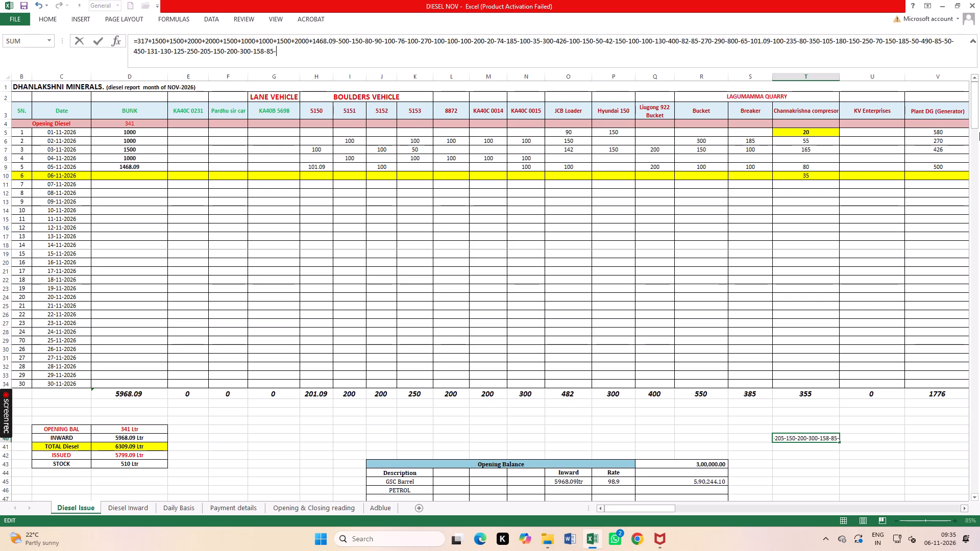
{"action": "type", "text": "342"}
{"action": "key", "text": "minus"}
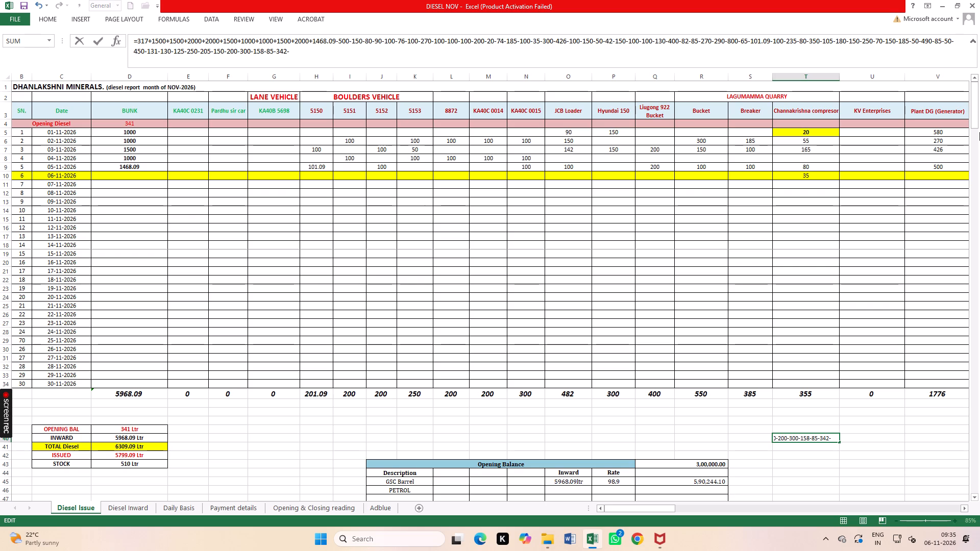
{"action": "type", "text": "170"}
{"action": "key", "text": "minus"}
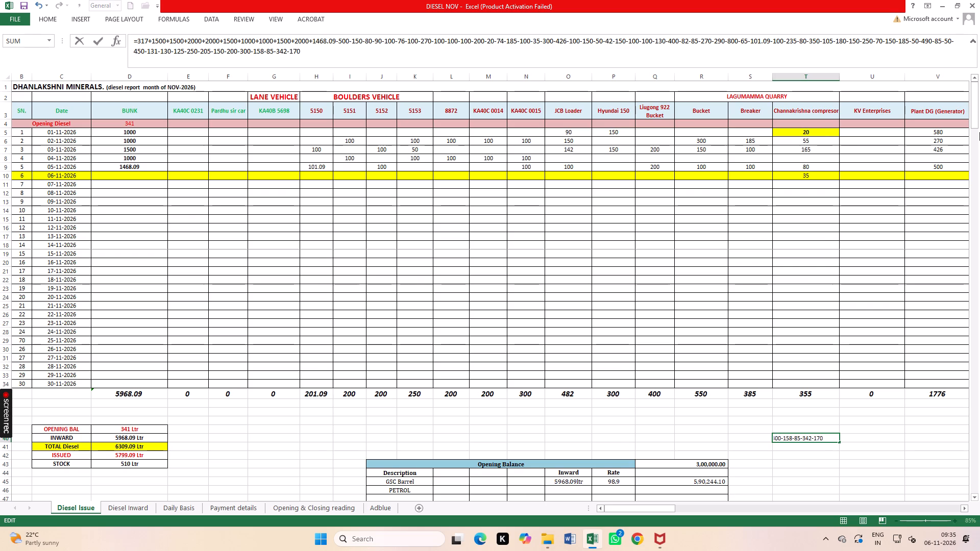
{"action": "type", "text": "220-"}
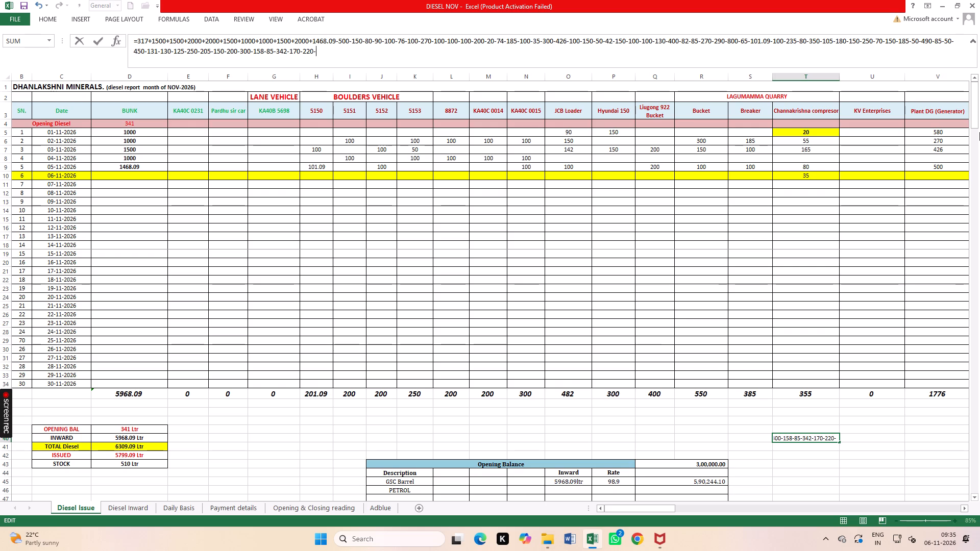
{"action": "type", "text": "90-"}
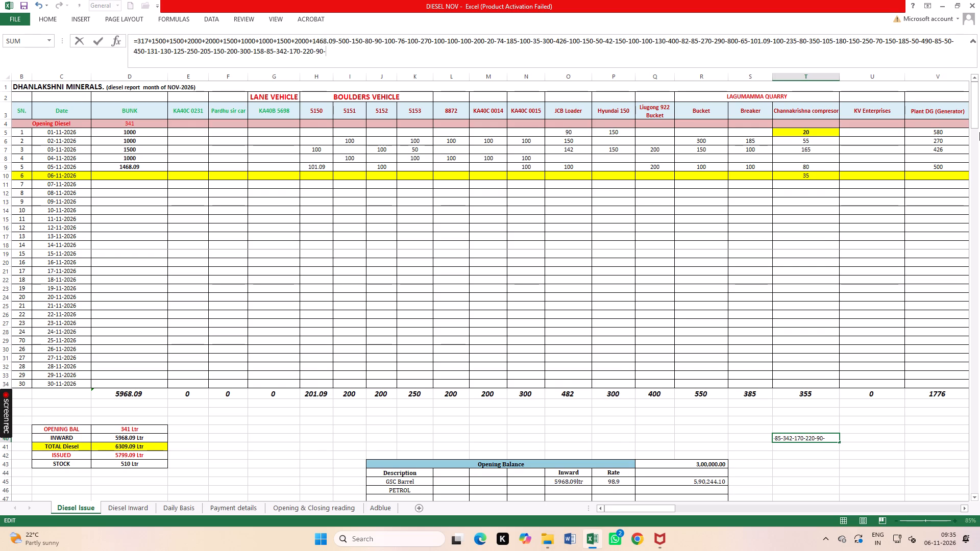
Append subtractions of 70, 121, 600, 35, 218 and 158 to the end of the T40 formula.
{"action": "type", "text": "70"}
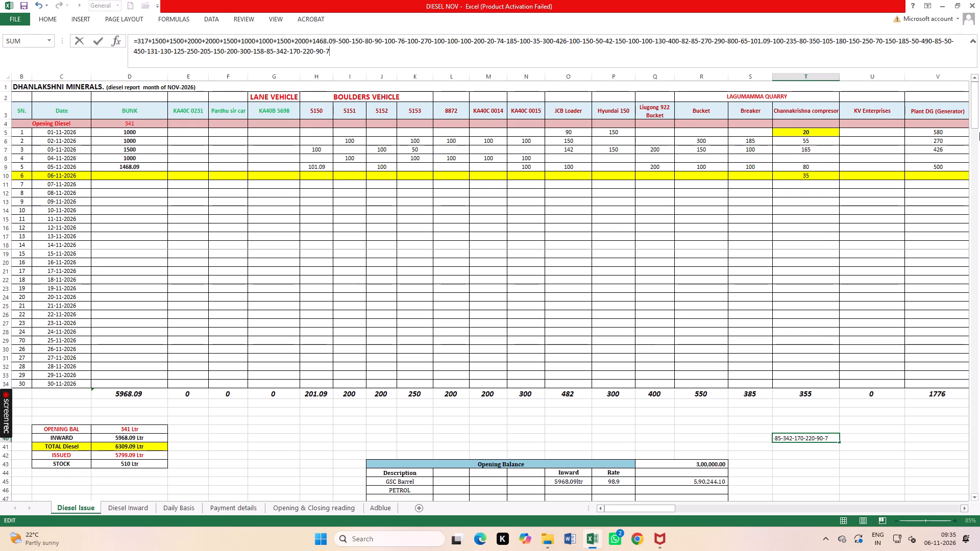
{"action": "key", "text": "minus"}
{"action": "type", "text": "121"}
{"action": "key", "text": "minus"}
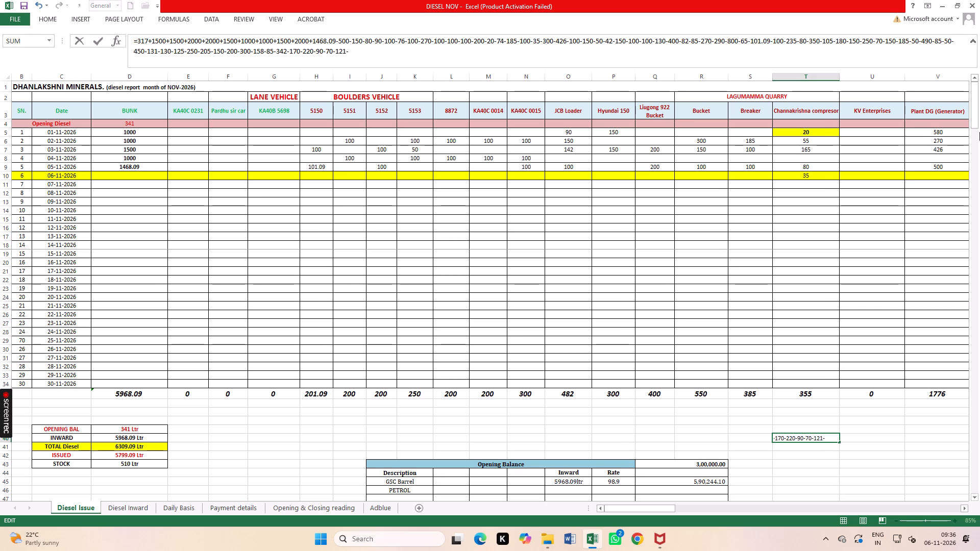
{"action": "type", "text": "600"}
{"action": "key", "text": "minus"}
{"action": "type", "text": "35-"}
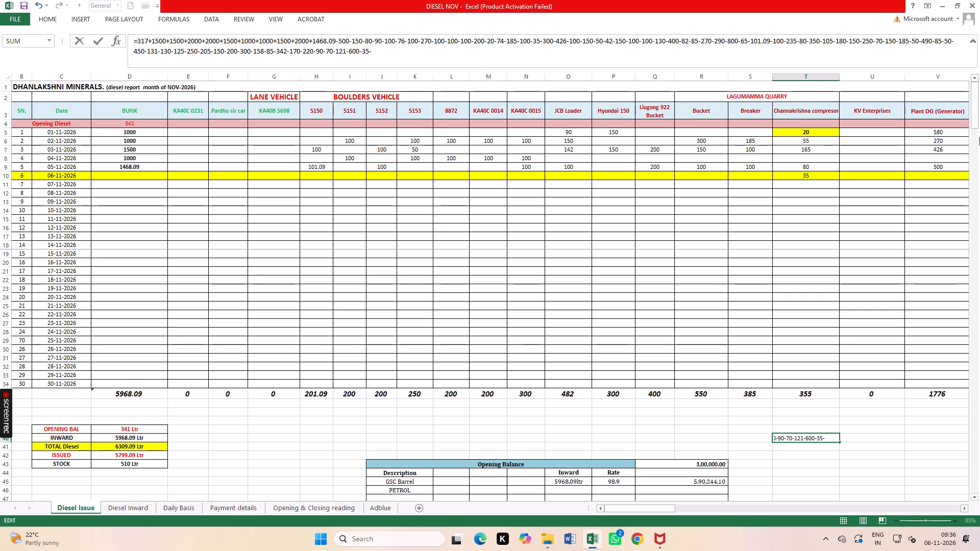
{"action": "type", "text": "218-"}
{"action": "key", "text": "1"}
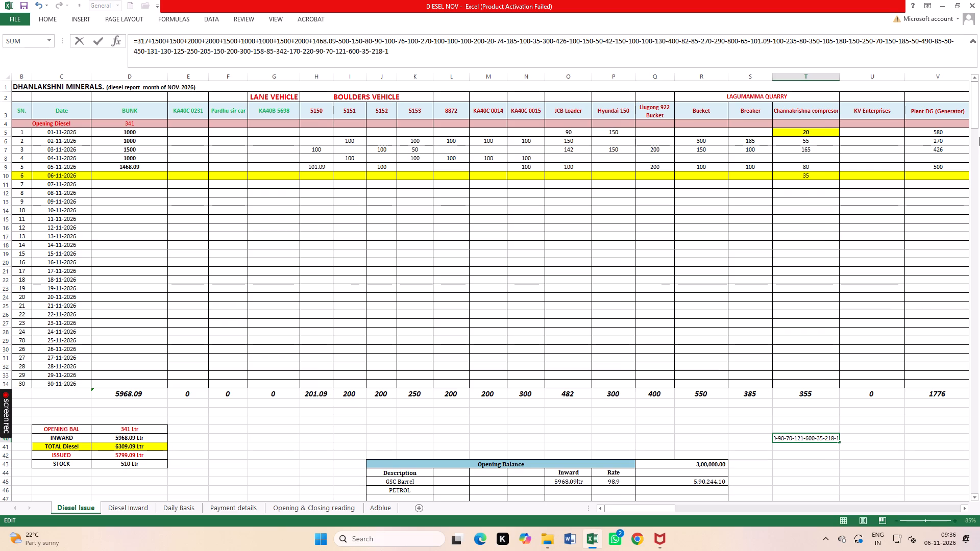
{"action": "type", "text": "58"}
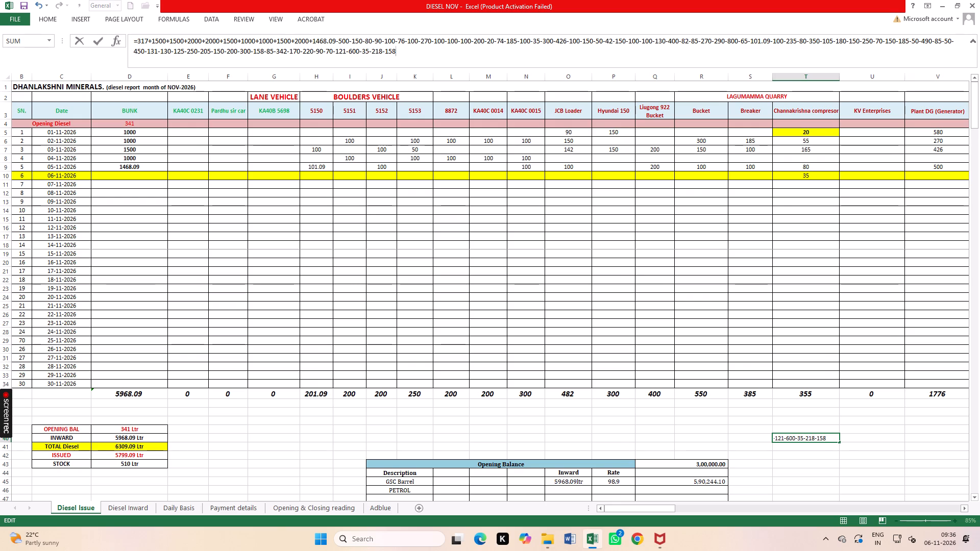
Extend the T40 formula after the final 158 with subtractions of 460, 245, 90 and 201.
{"action": "left_click", "coordinate": [408, 55]}
{"action": "key", "text": "4"}
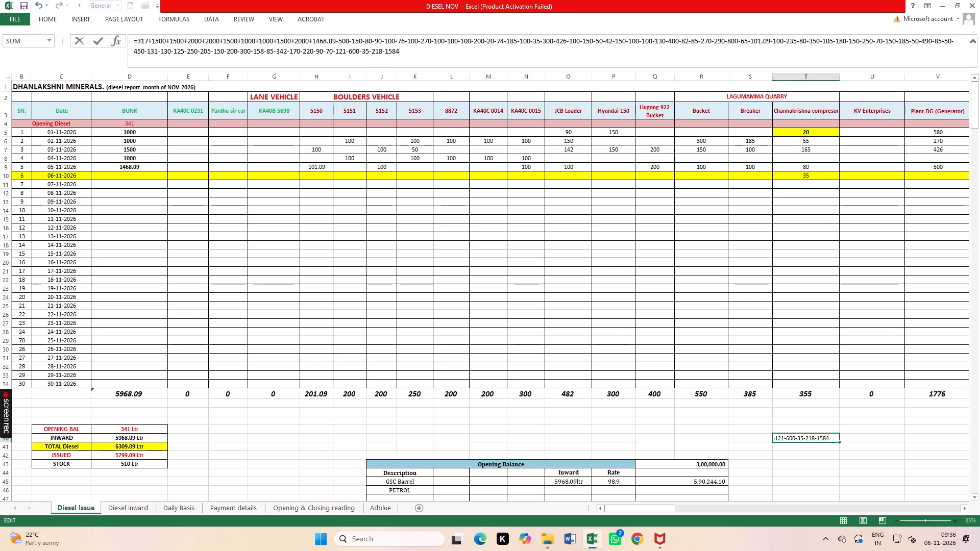
{"action": "key", "text": "BackSpace"}
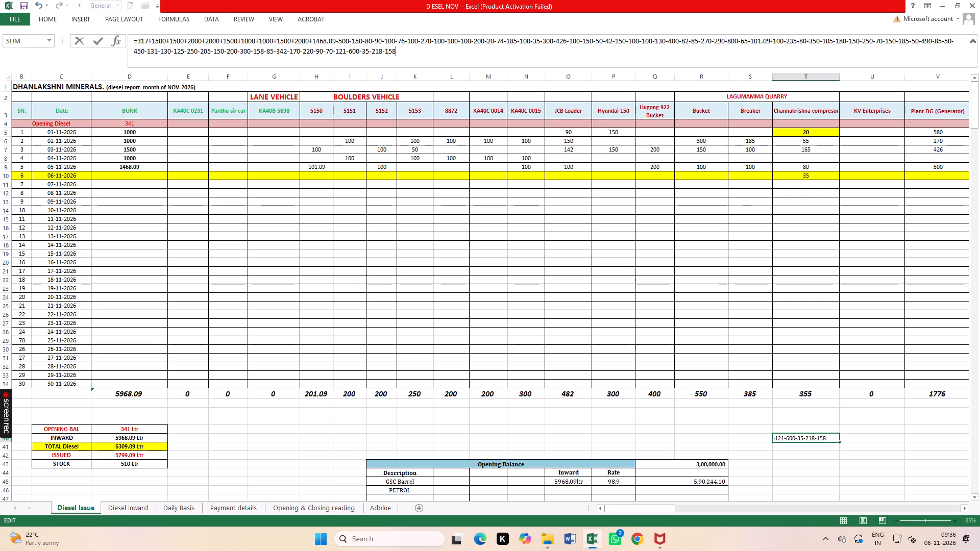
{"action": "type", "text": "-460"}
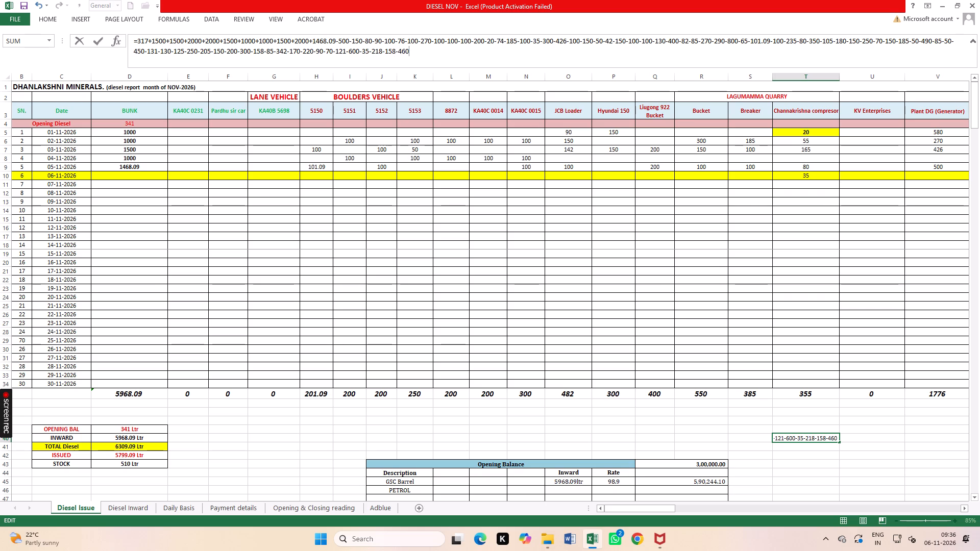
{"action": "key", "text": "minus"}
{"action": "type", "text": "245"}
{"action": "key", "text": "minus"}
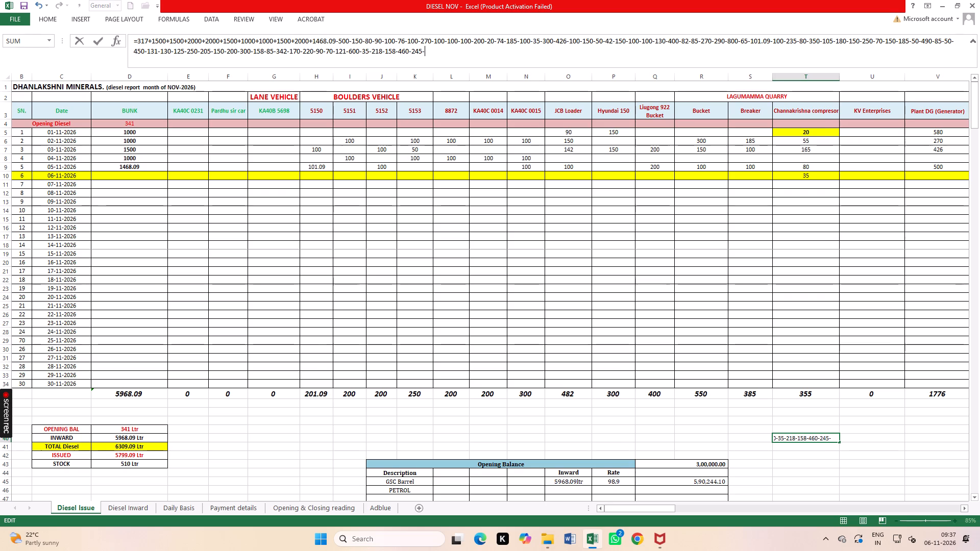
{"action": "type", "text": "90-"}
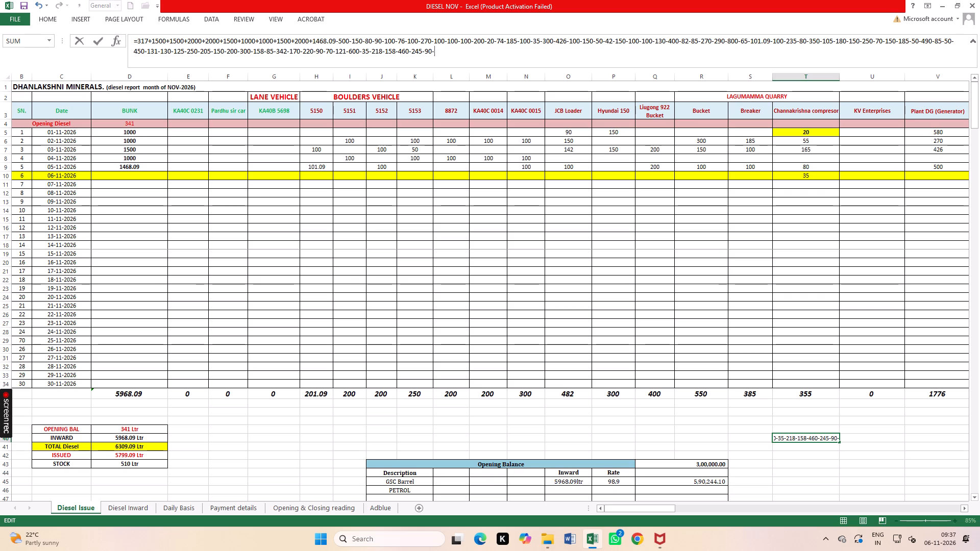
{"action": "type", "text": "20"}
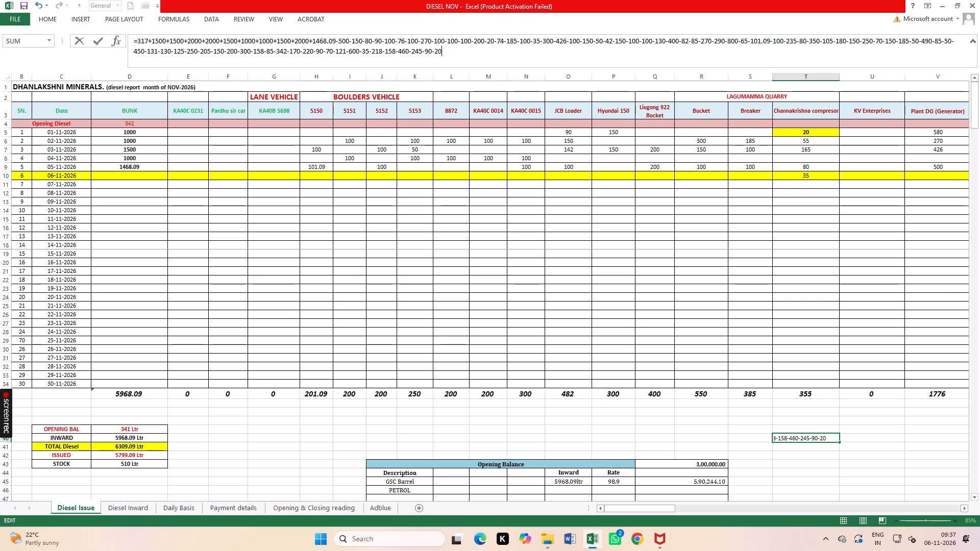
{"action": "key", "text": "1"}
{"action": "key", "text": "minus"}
Add subtractions of 290, 150, 205, 48, 85 and 176, in that order, to the end of the T40 formula.
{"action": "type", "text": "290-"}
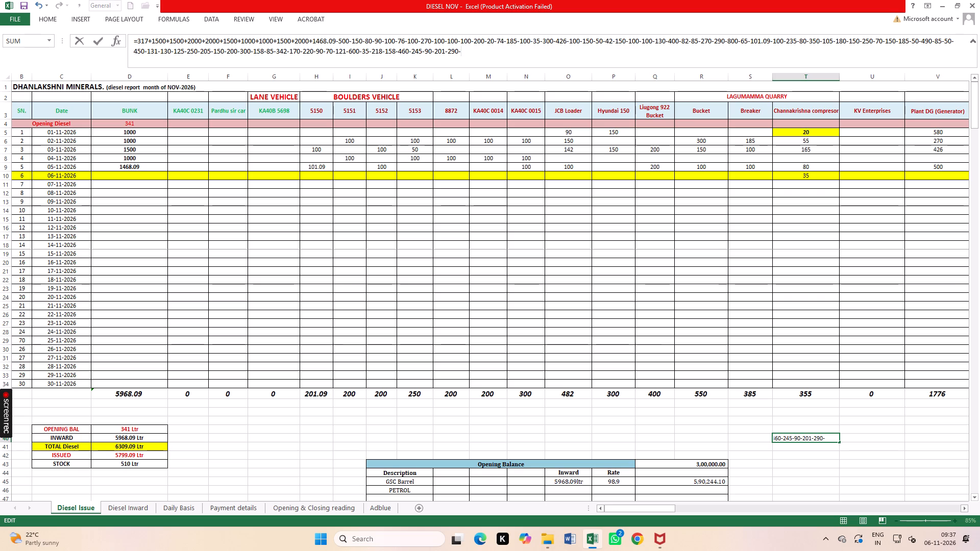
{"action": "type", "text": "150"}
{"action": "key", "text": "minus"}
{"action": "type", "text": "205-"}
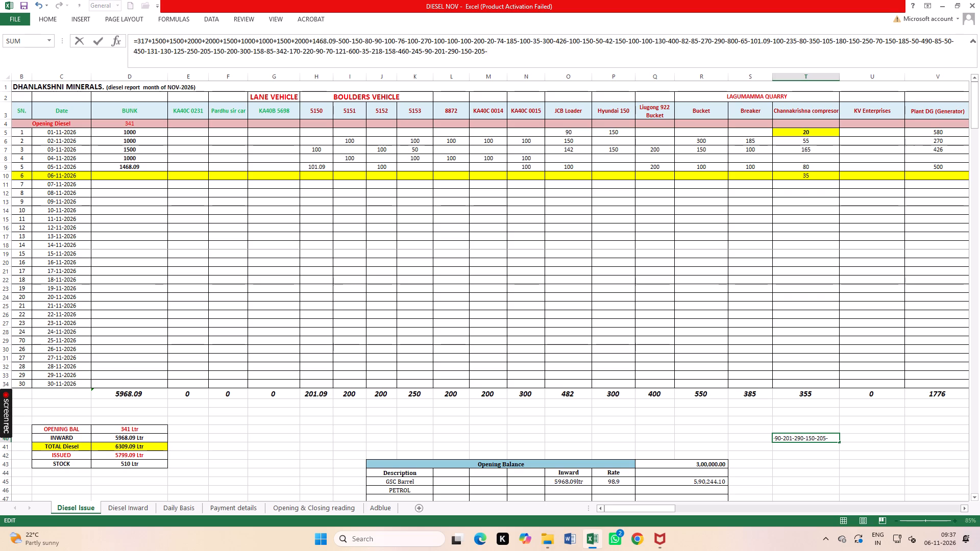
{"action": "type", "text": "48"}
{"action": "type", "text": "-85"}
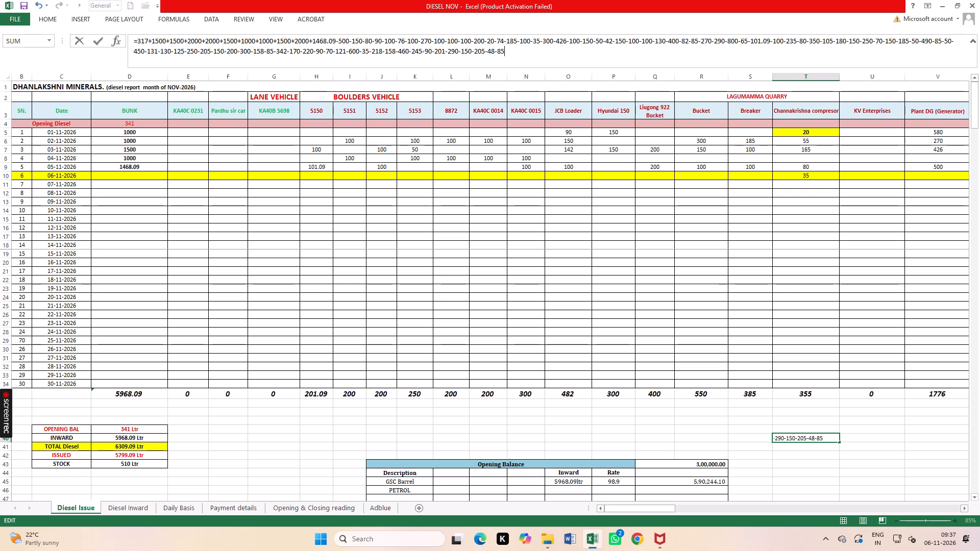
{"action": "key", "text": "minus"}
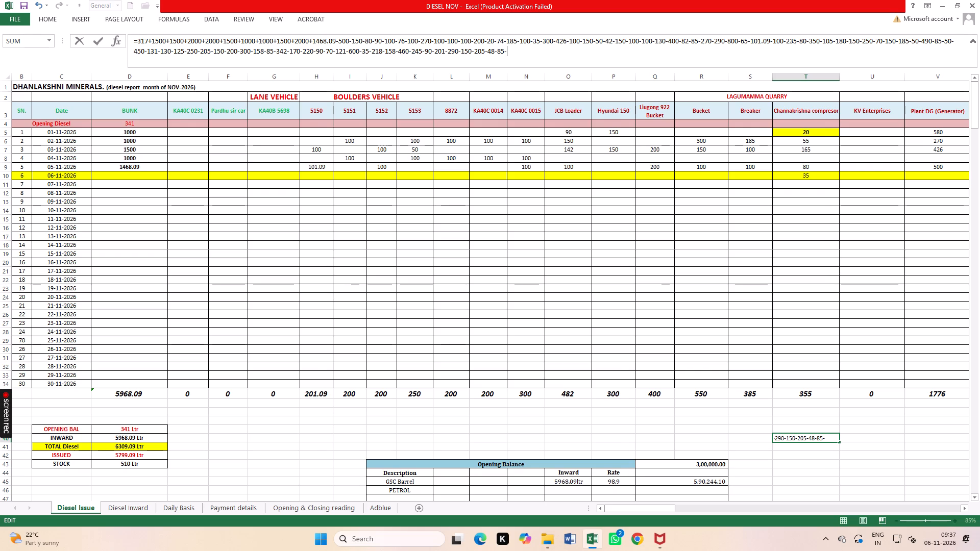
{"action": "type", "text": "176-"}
Append subtractions of 22, 300, 175, 160, 120, 150 and 66 to the end of the T40 formula.
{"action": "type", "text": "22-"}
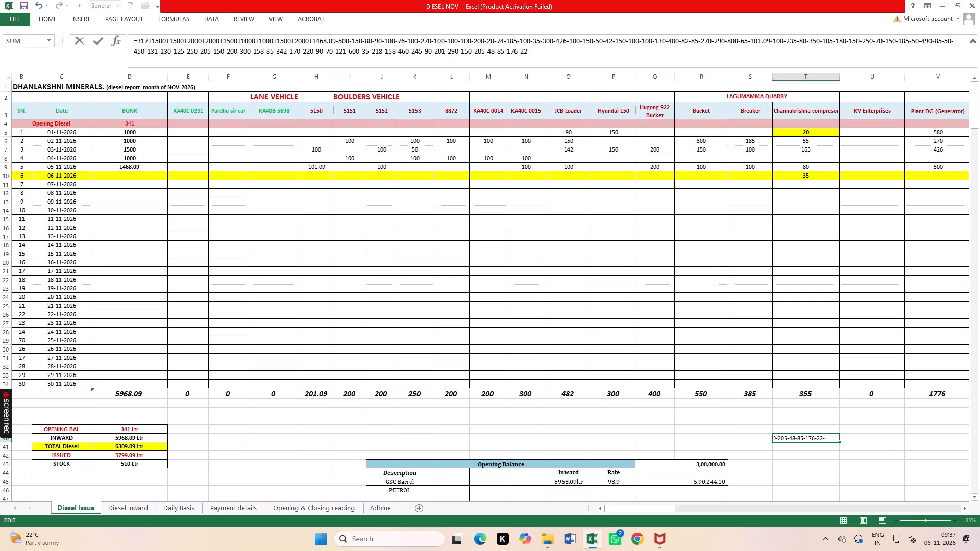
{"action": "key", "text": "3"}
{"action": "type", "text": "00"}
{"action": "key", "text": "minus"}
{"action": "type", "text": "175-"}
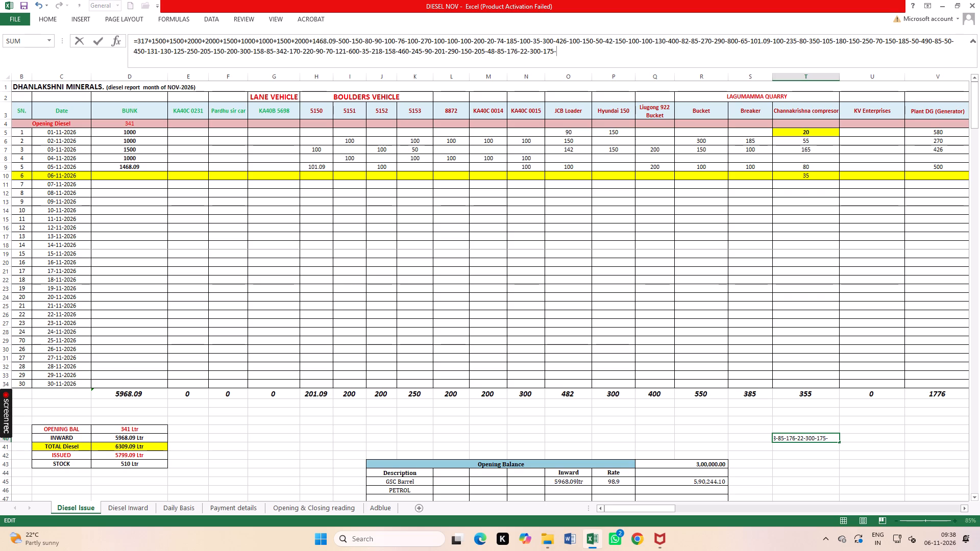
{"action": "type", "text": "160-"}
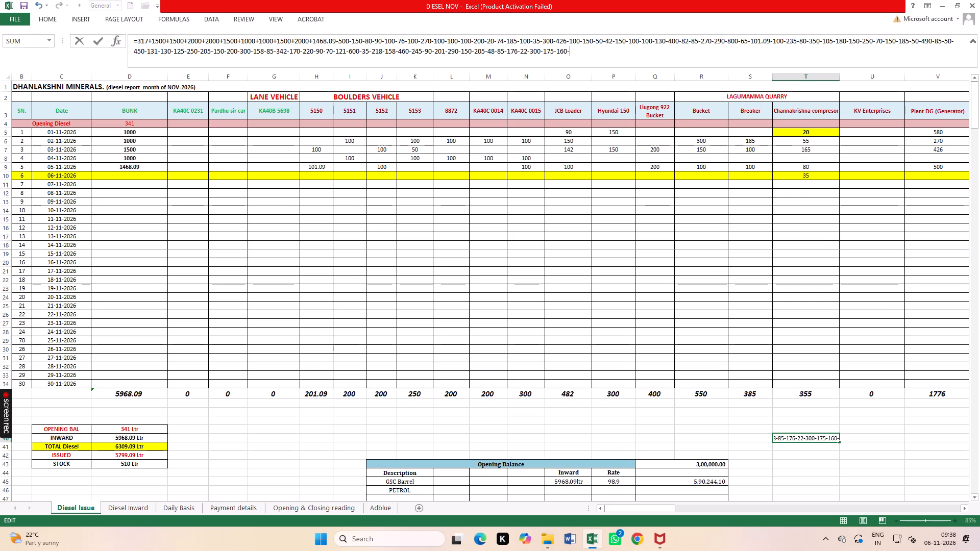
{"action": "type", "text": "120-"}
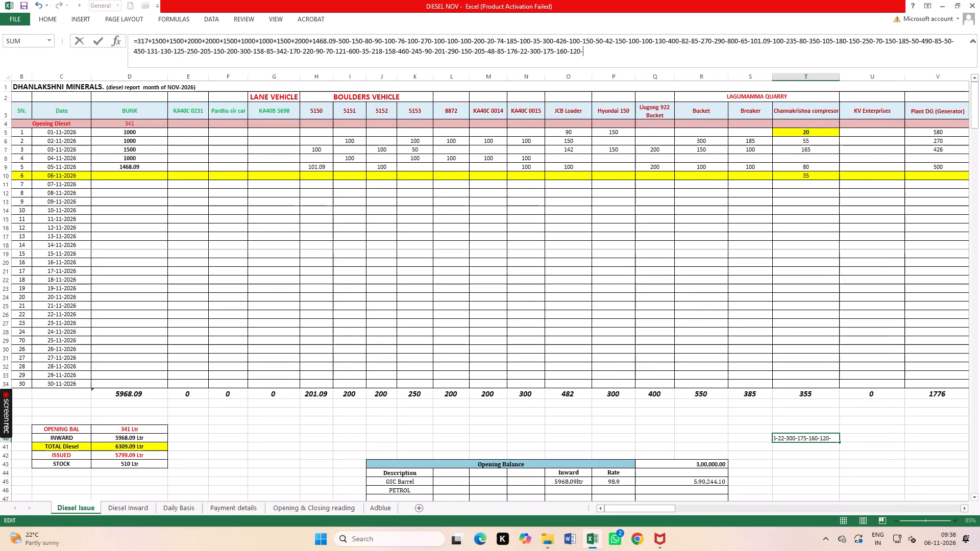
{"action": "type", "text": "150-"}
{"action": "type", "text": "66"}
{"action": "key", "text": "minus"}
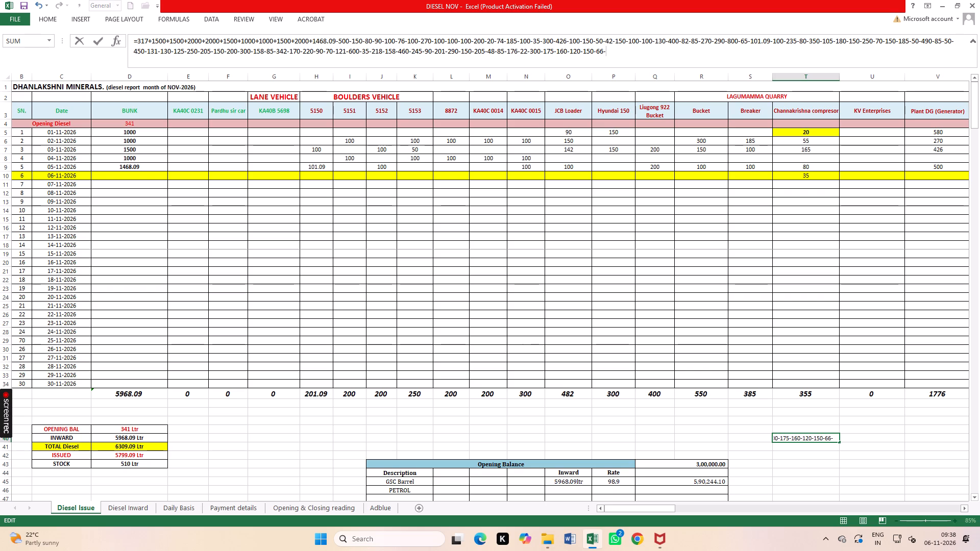
Continue the T40 formula after the final 66 with subtractions of 235, 35, 72, 330 and 180.
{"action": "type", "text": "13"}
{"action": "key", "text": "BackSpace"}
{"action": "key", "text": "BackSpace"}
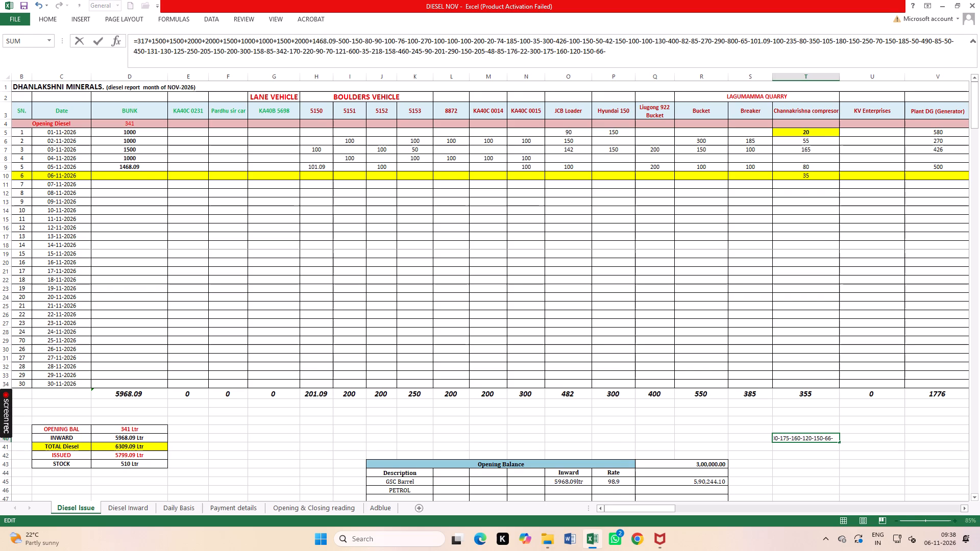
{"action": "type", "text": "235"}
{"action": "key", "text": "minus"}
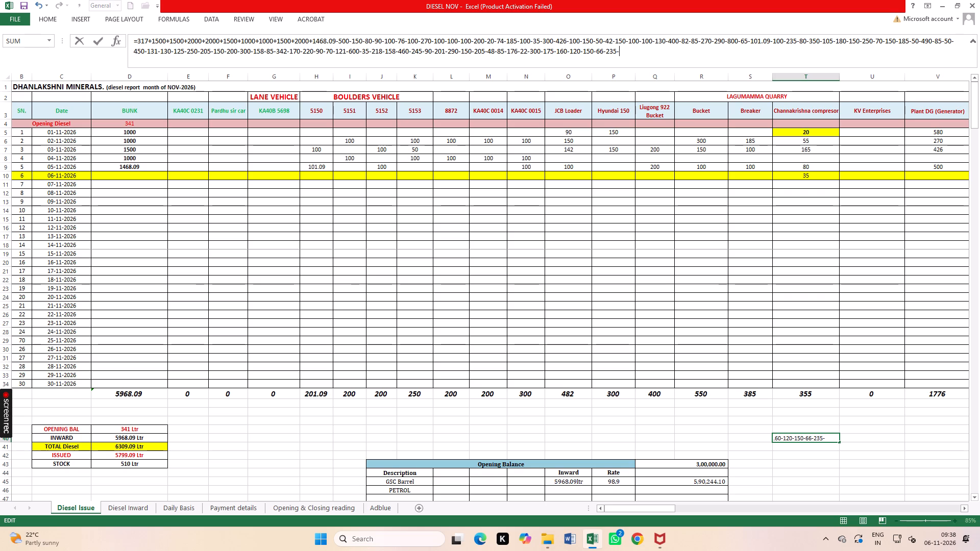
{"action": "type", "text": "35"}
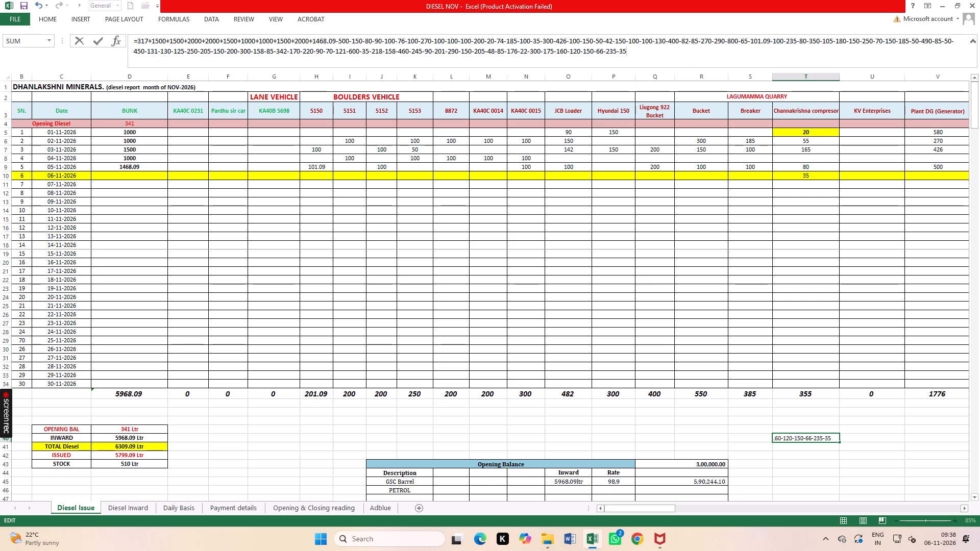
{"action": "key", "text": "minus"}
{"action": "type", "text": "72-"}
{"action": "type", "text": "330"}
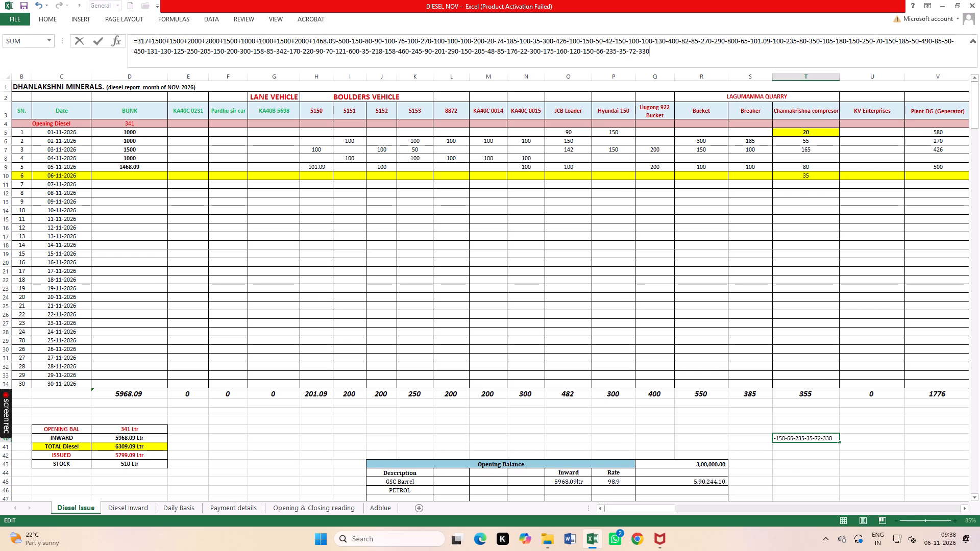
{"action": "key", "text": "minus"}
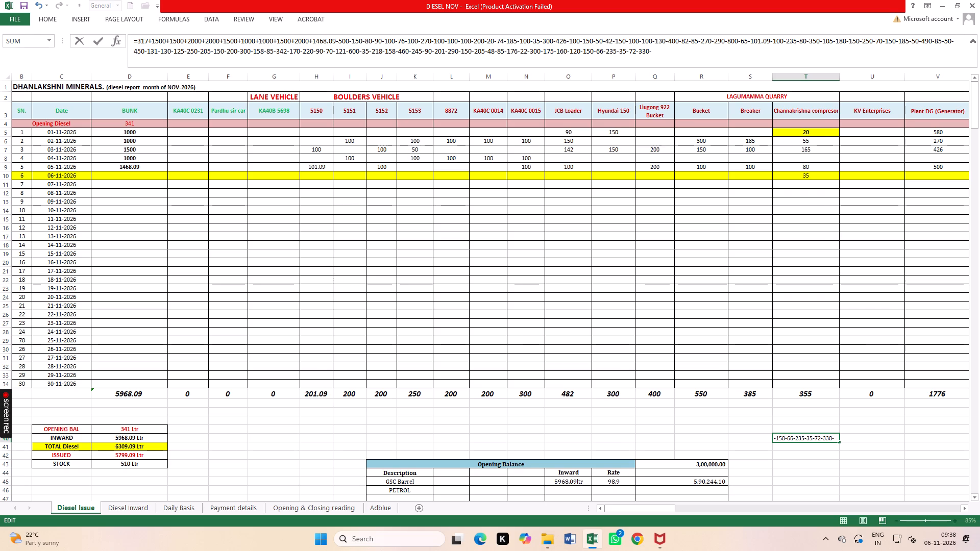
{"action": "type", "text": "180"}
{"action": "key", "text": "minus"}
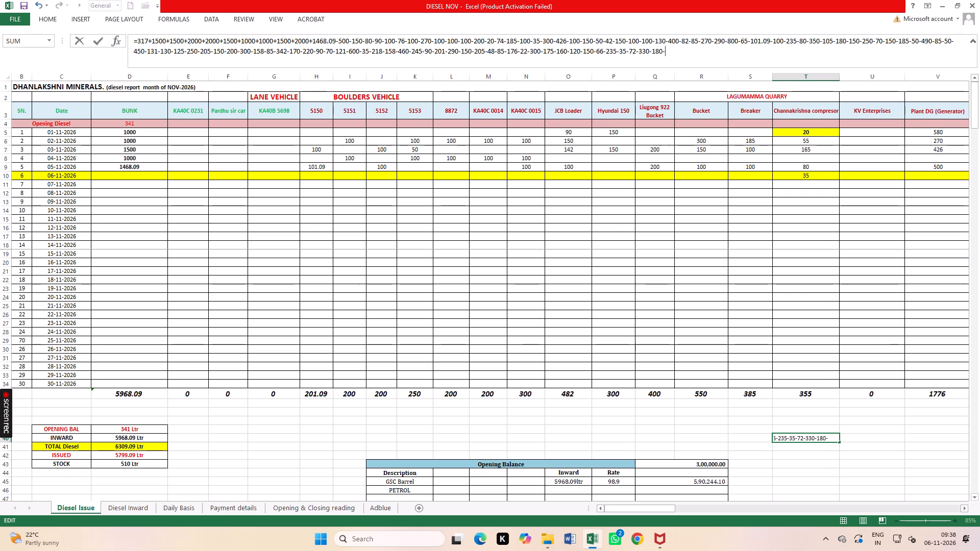
Add subtractions of 54, 35, 81, 95 and 200, in that order, to the end of the T40 formula.
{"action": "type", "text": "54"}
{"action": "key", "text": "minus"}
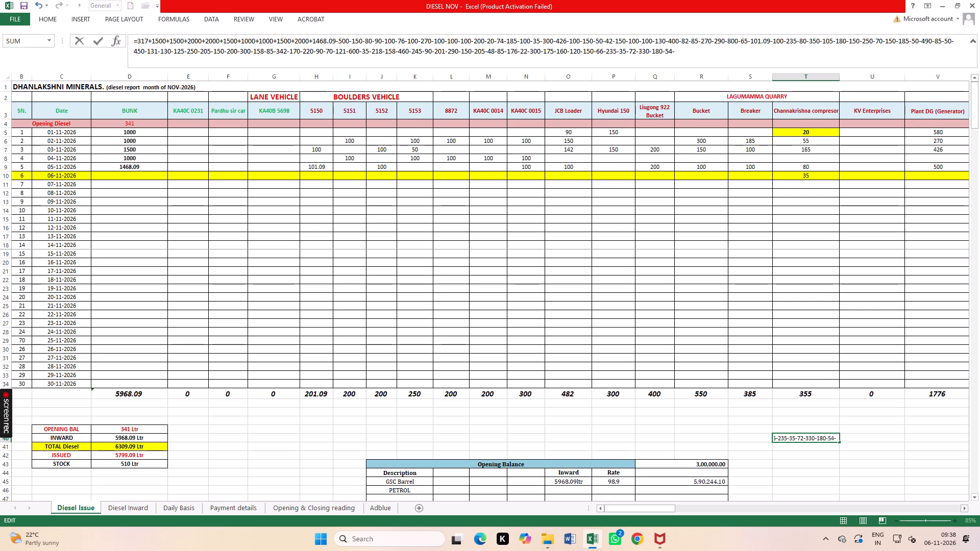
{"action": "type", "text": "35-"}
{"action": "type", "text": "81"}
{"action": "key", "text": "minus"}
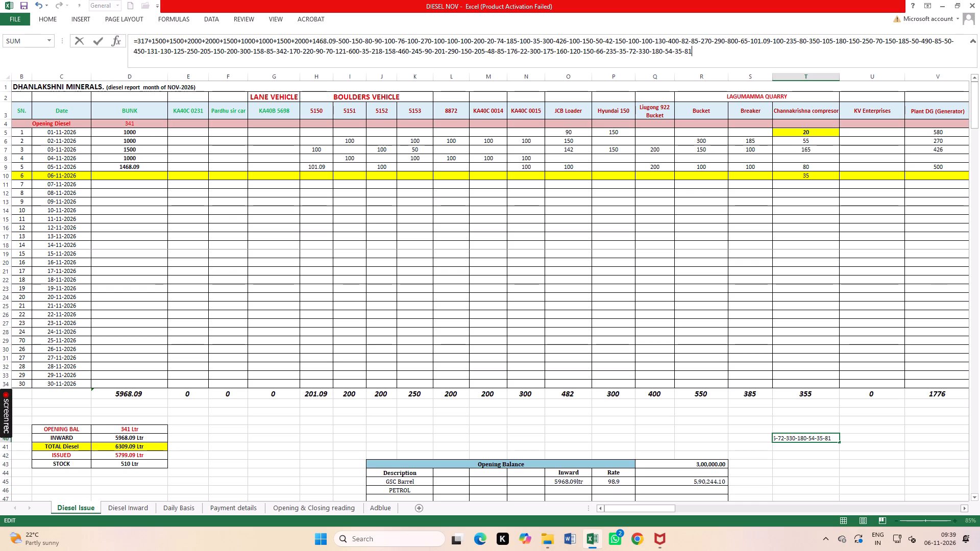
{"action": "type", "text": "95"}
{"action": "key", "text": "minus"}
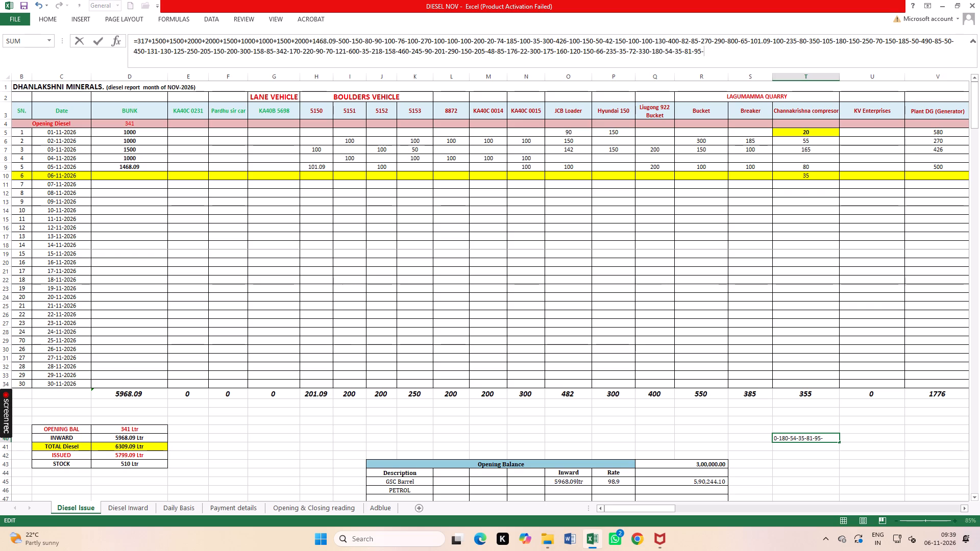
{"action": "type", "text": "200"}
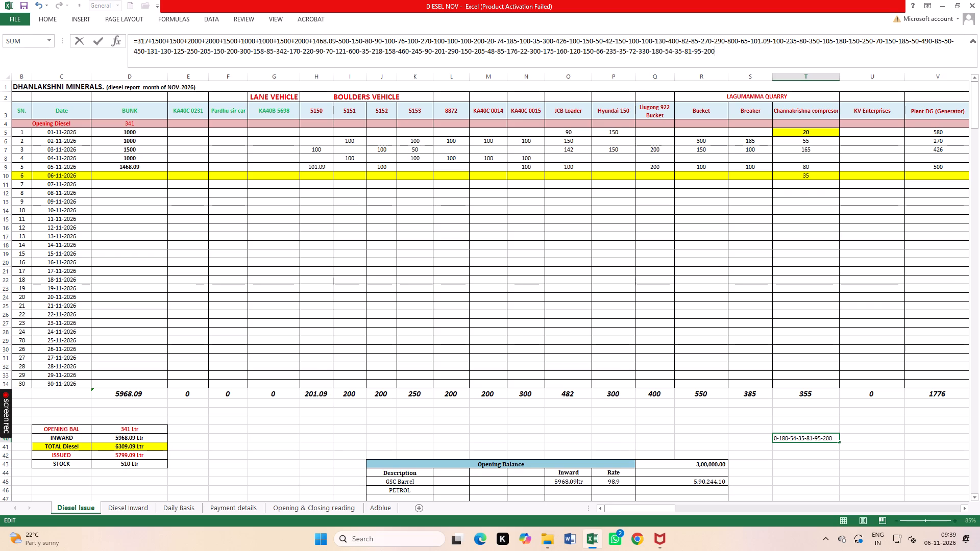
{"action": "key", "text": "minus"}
Extend the T40 formula after the final 200 with subtractions of 76, 350, 172 and 185.
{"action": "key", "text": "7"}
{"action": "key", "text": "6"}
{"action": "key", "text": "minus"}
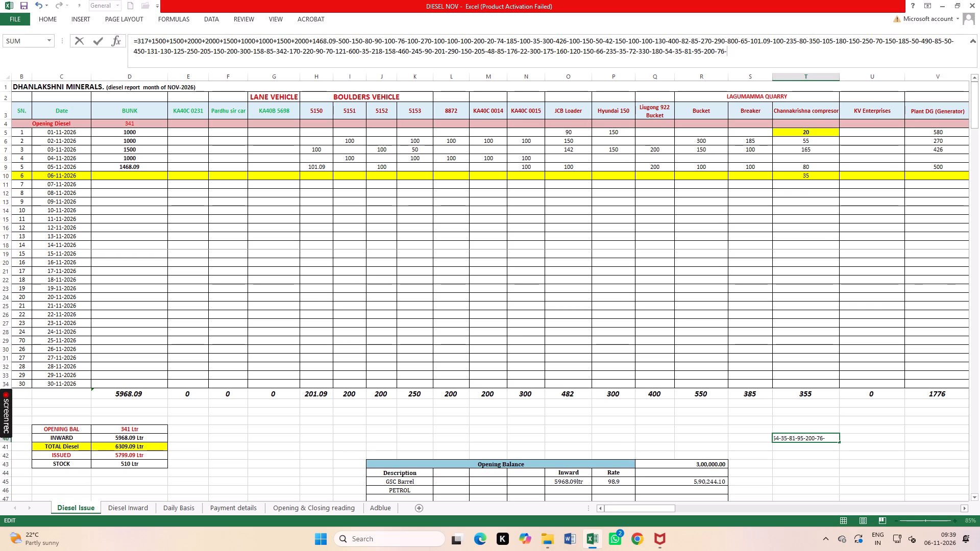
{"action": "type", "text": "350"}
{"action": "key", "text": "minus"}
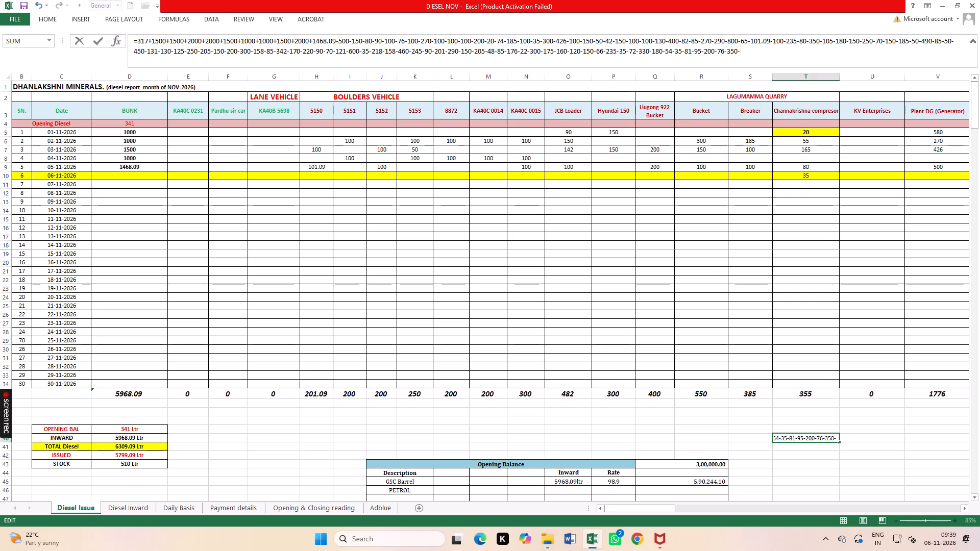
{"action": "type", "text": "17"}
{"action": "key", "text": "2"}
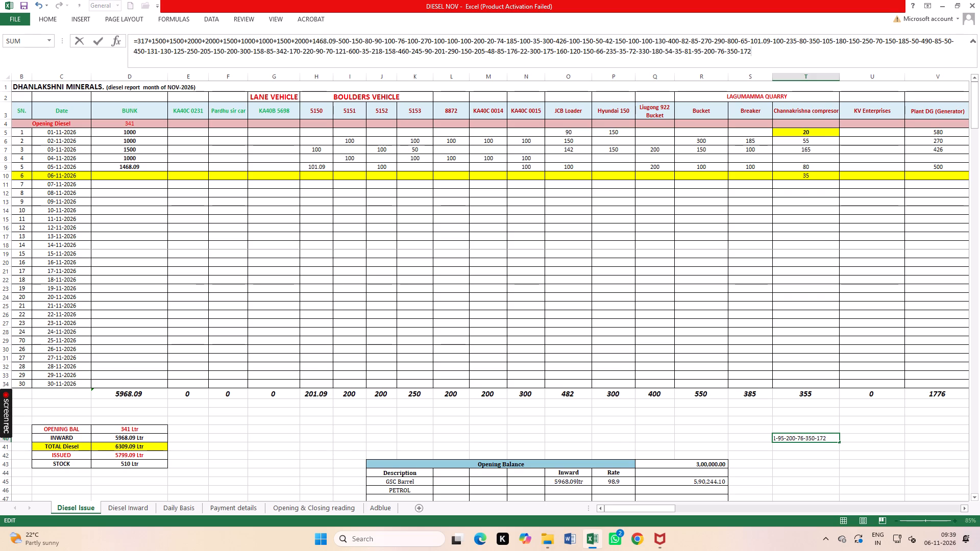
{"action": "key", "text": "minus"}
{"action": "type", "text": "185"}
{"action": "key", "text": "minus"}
Extend the T40 formula after the final 185 with subtractions of 56, 200, 310 and 170.
{"action": "left_click", "coordinate": [775, 49]}
{"action": "type", "text": "56"}
{"action": "key", "text": "minus"}
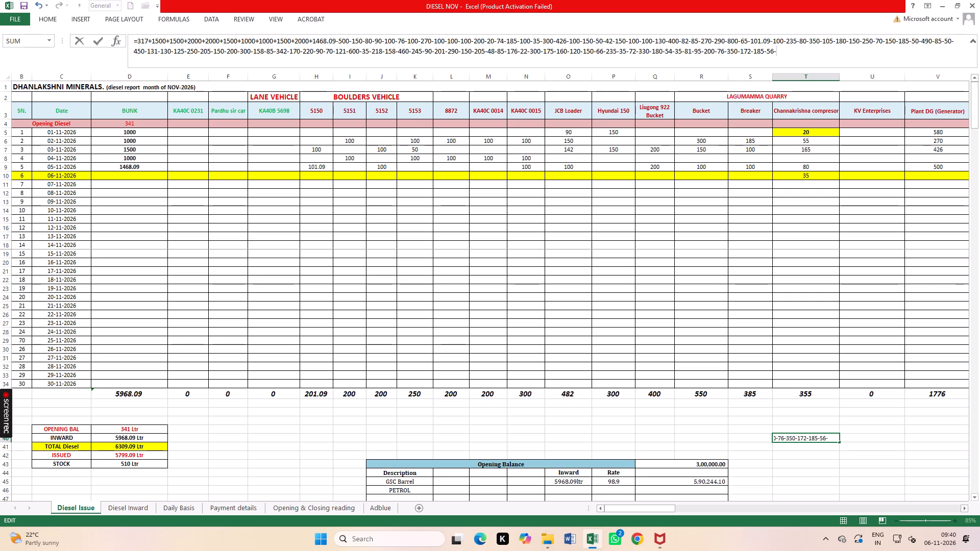
{"action": "type", "text": "200"}
{"action": "key", "text": "minus"}
{"action": "type", "text": "310"}
{"action": "key", "text": "minus"}
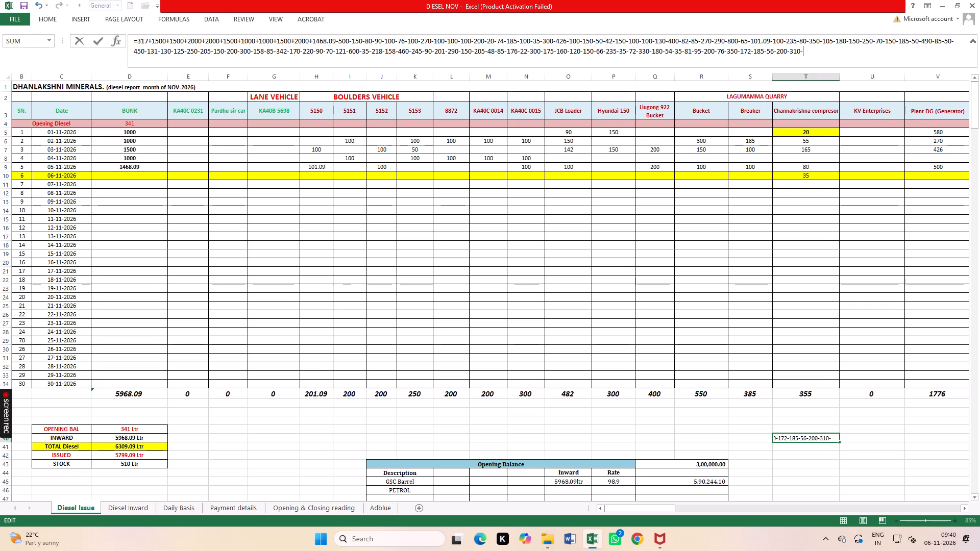
{"action": "type", "text": "170"}
{"action": "key", "text": "minus"}
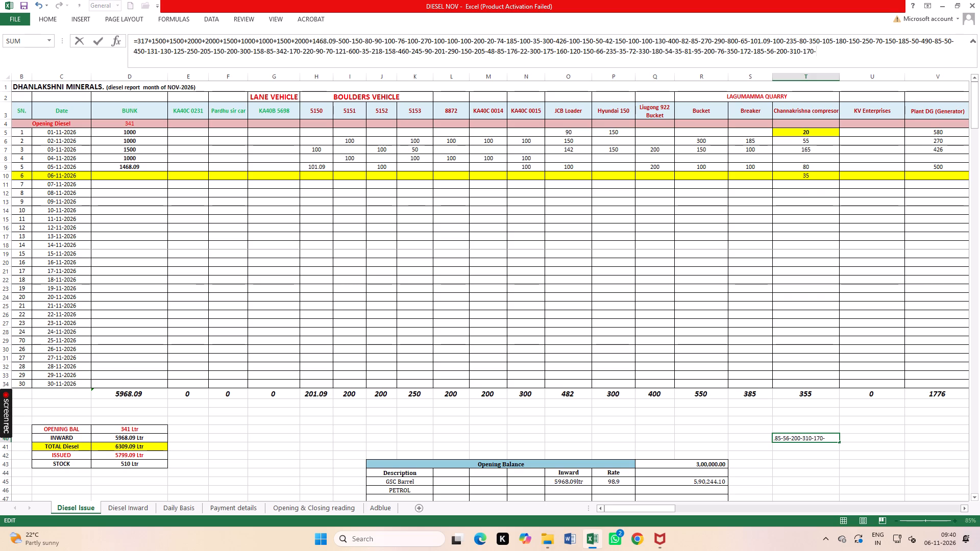
Finish the T40 formula with subtractions of 180, 188 and 63, and enter it without a trailing minus sign.
{"action": "type", "text": "180-"}
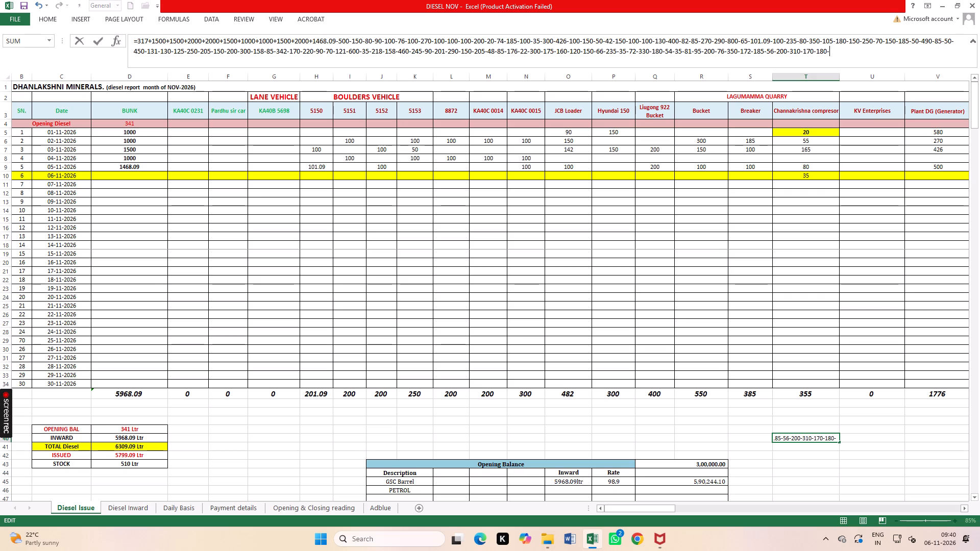
{"action": "type", "text": "188"}
{"action": "key", "text": "minus"}
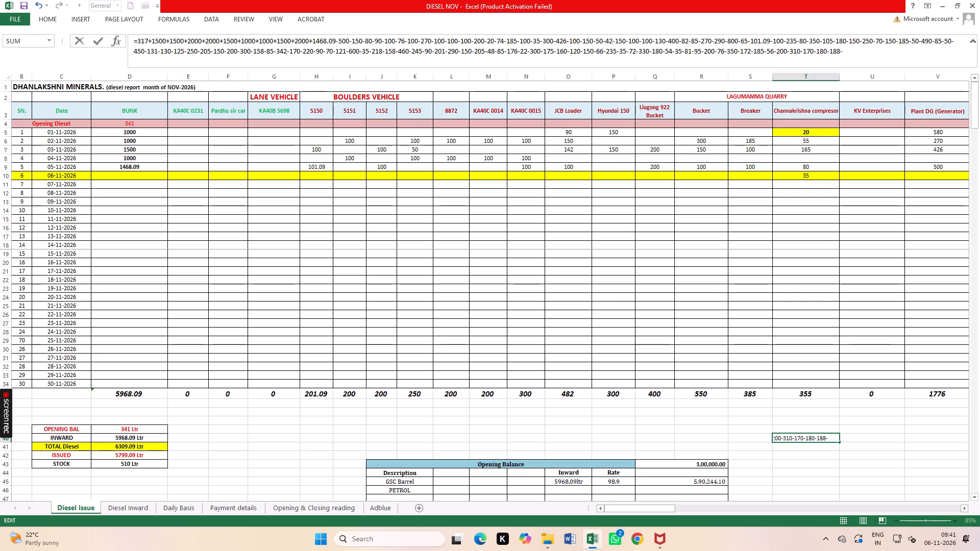
{"action": "type", "text": "63"}
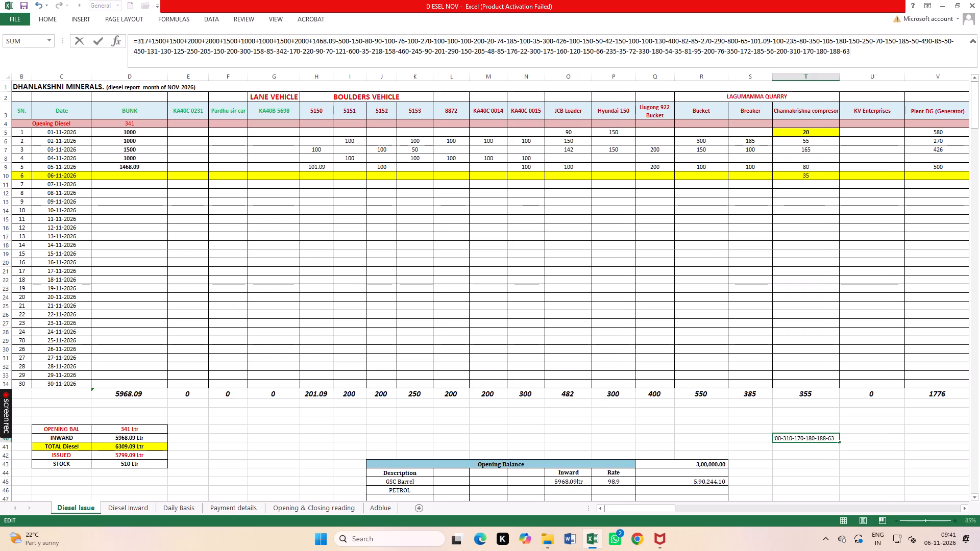
{"action": "key", "text": "minus"}
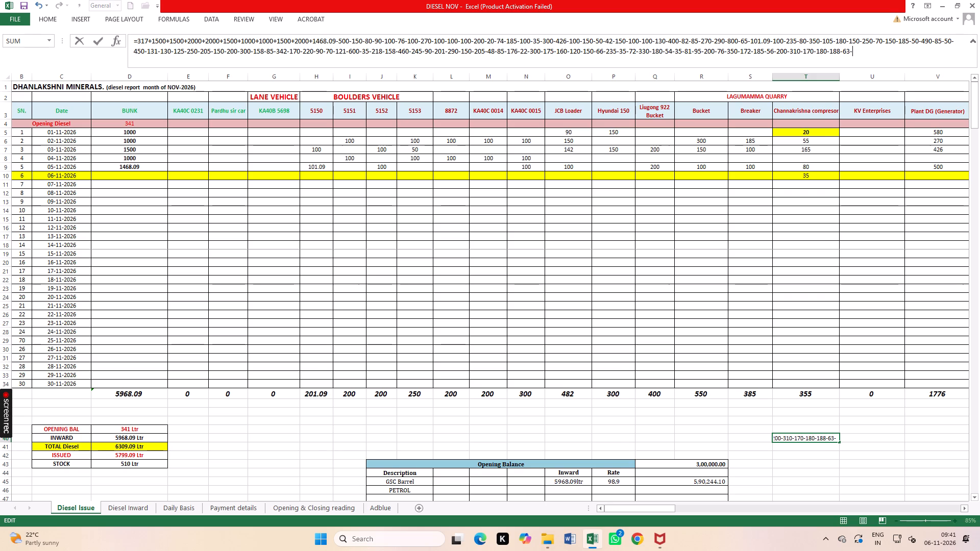
{"action": "key", "text": "Return"}
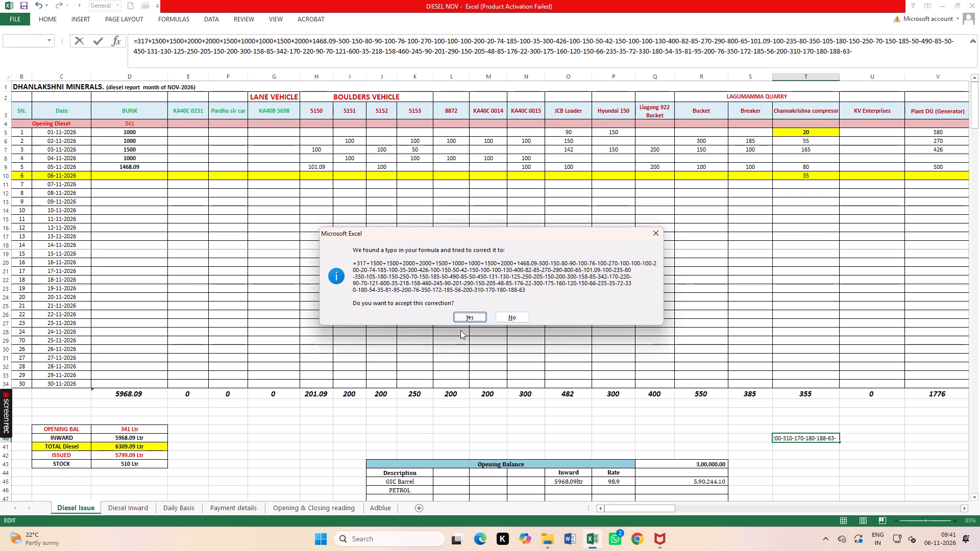
{"action": "left_click", "coordinate": [476, 316]}
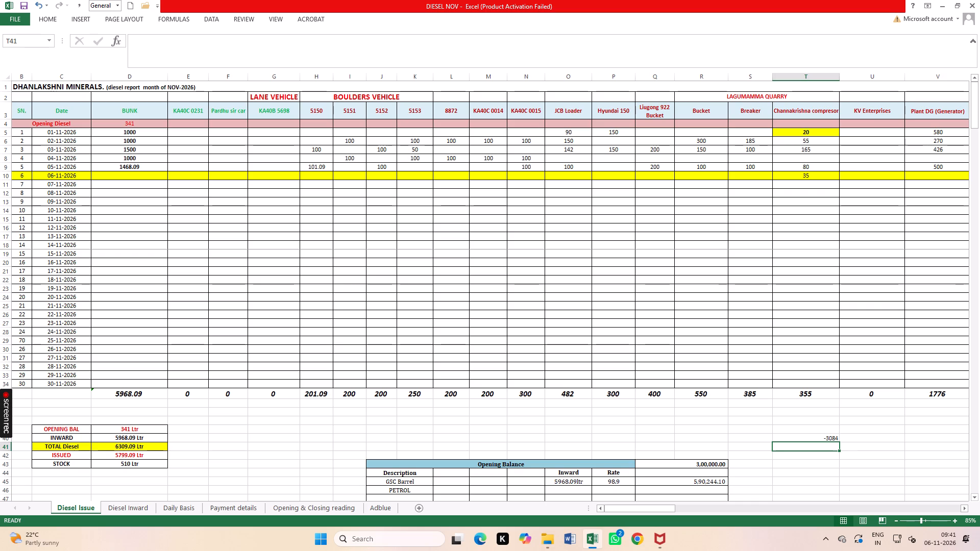
Change the BUNK inward entry for 04-11-2026 in D8 to the formula =1000+1000.
{"action": "left_click", "coordinate": [140, 159]}
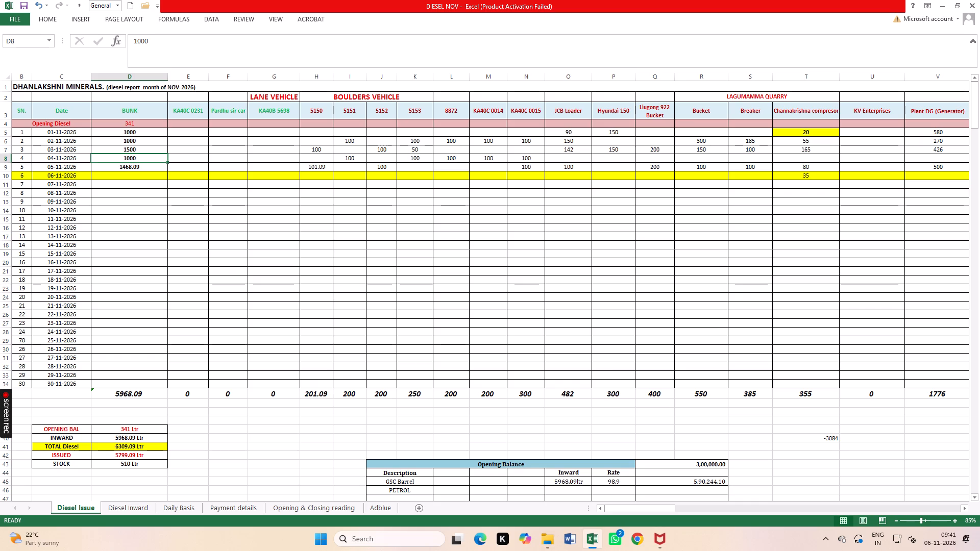
{"action": "left_click", "coordinate": [134, 38]}
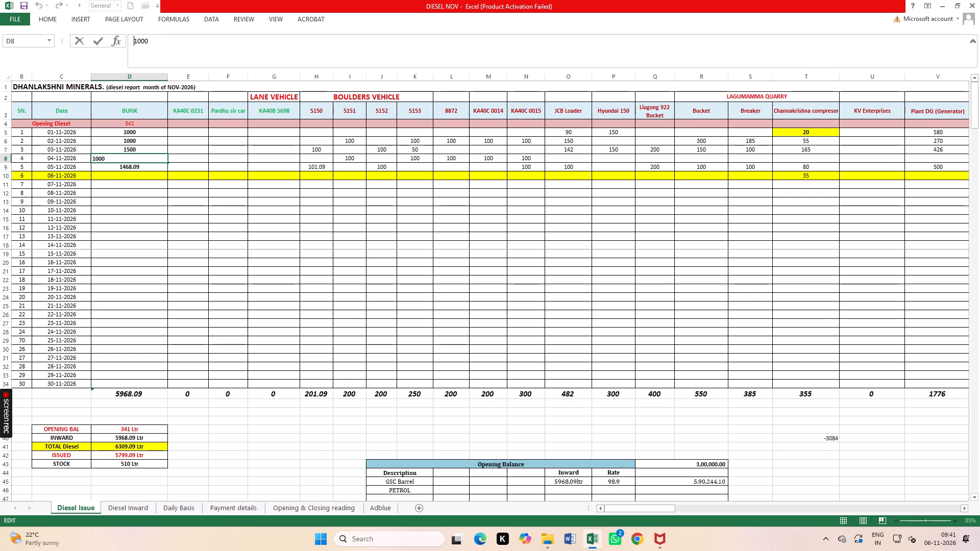
{"action": "key", "text": "equal"}
{"action": "left_click", "coordinate": [190, 51]}
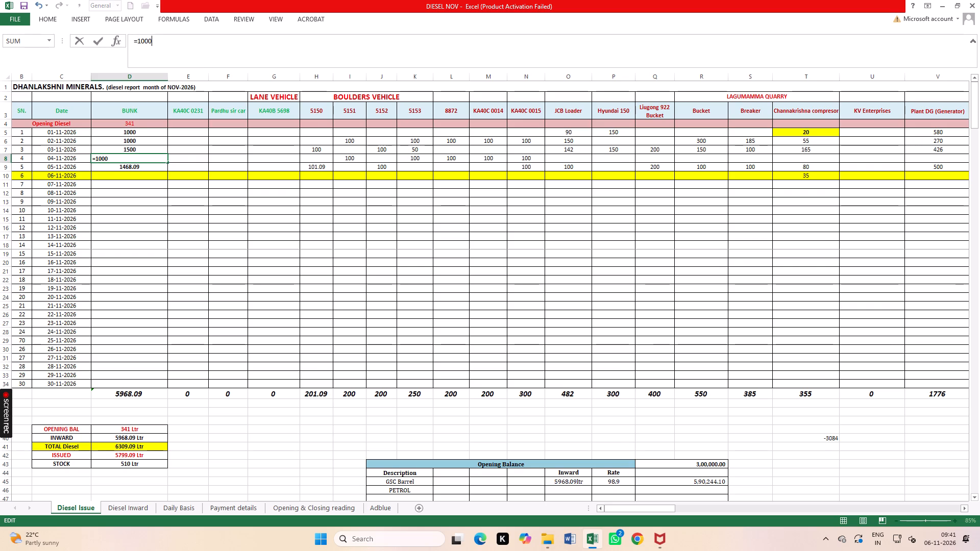
{"action": "key", "text": "1"}
{"action": "type", "text": "00"}
{"action": "left_click", "coordinate": [151, 41]}
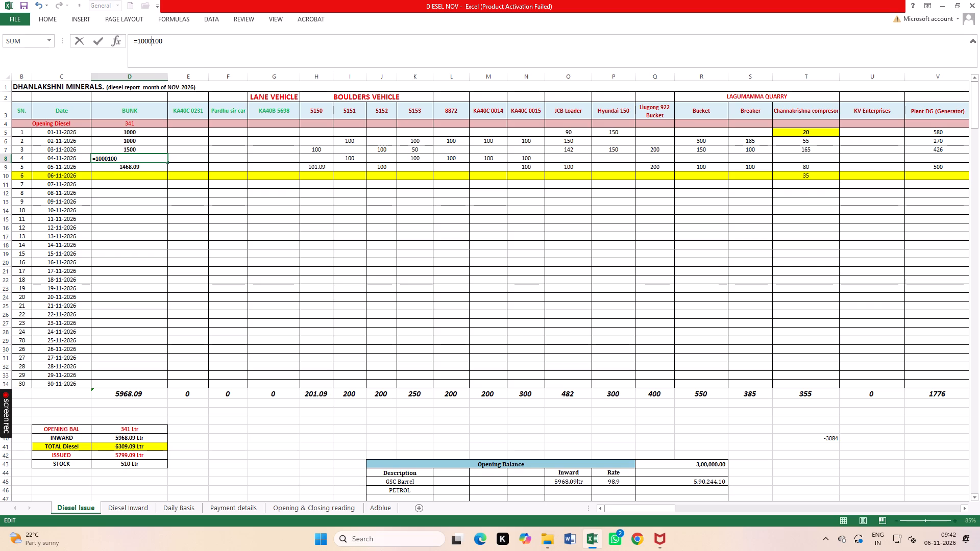
{"action": "key", "text": "equal"}
{"action": "key", "text": "BackSpace"}
{"action": "key", "text": "plus"}
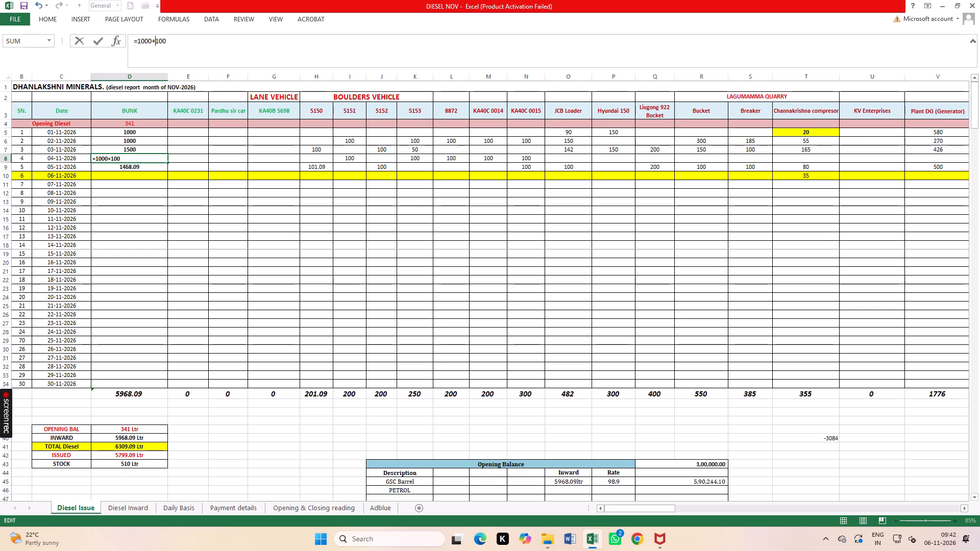
{"action": "left_click", "coordinate": [185, 40]}
{"action": "key", "text": "0"}
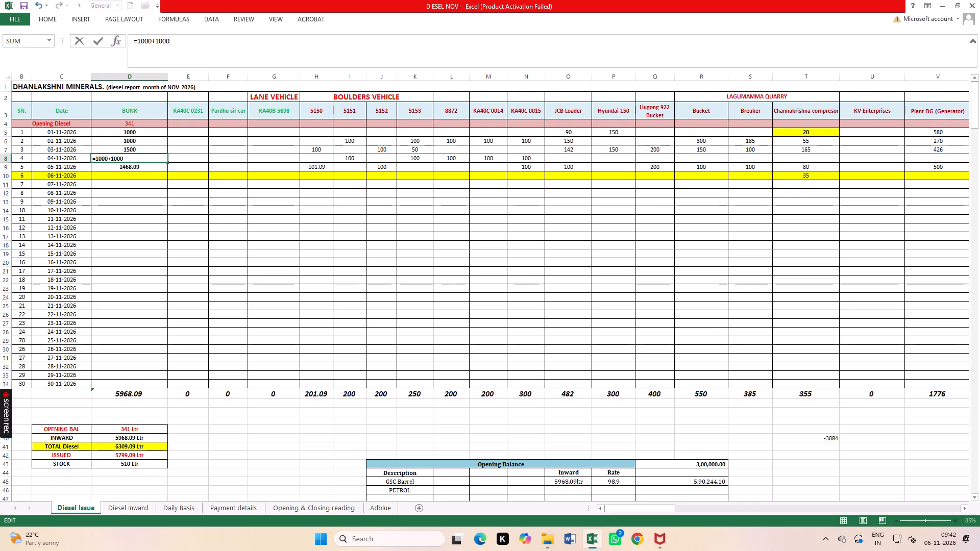
{"action": "key", "text": "Return"}
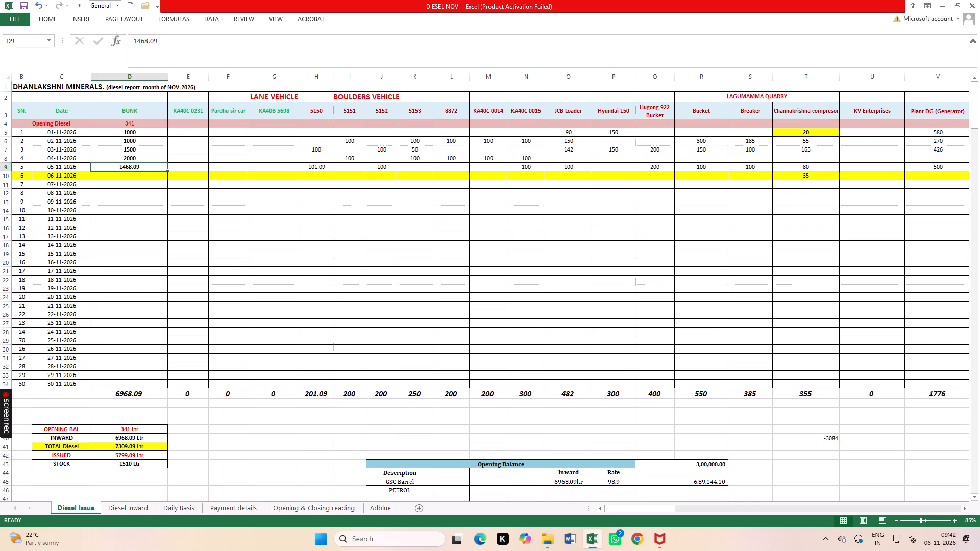
{"action": "left_click", "coordinate": [144, 158]}
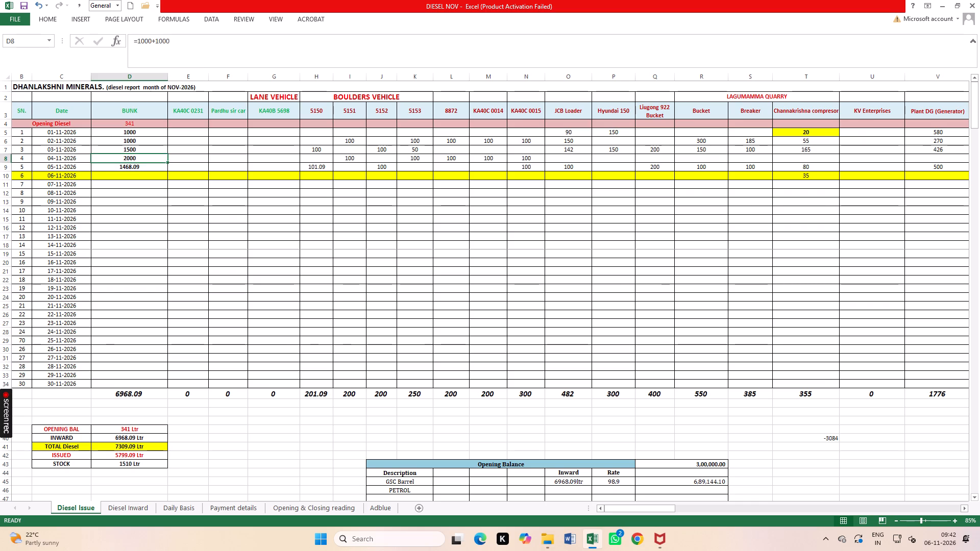
{"action": "left_click", "coordinate": [226, 217]}
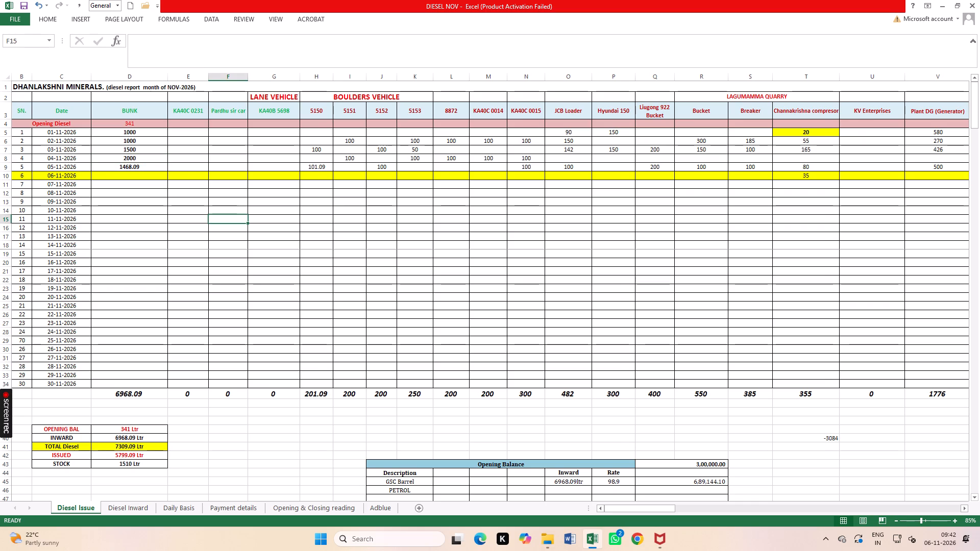
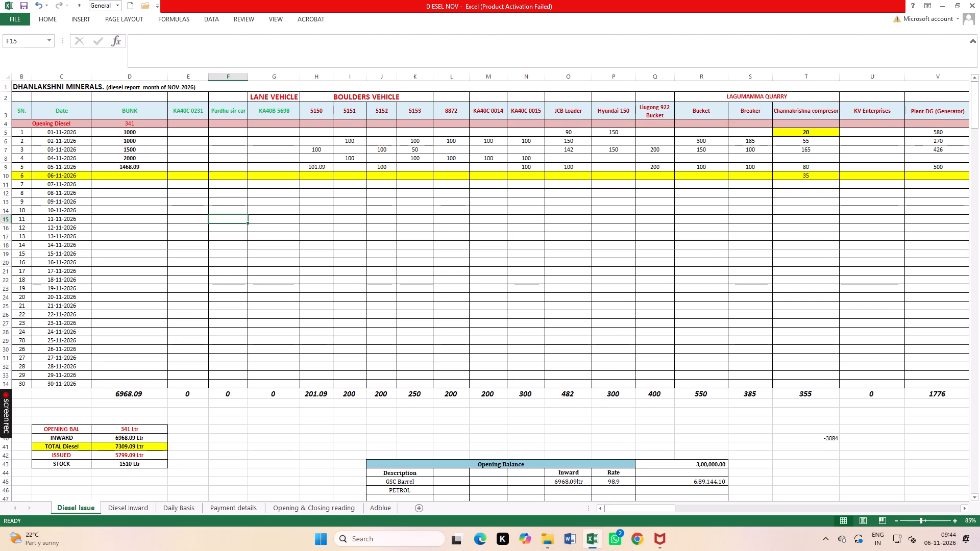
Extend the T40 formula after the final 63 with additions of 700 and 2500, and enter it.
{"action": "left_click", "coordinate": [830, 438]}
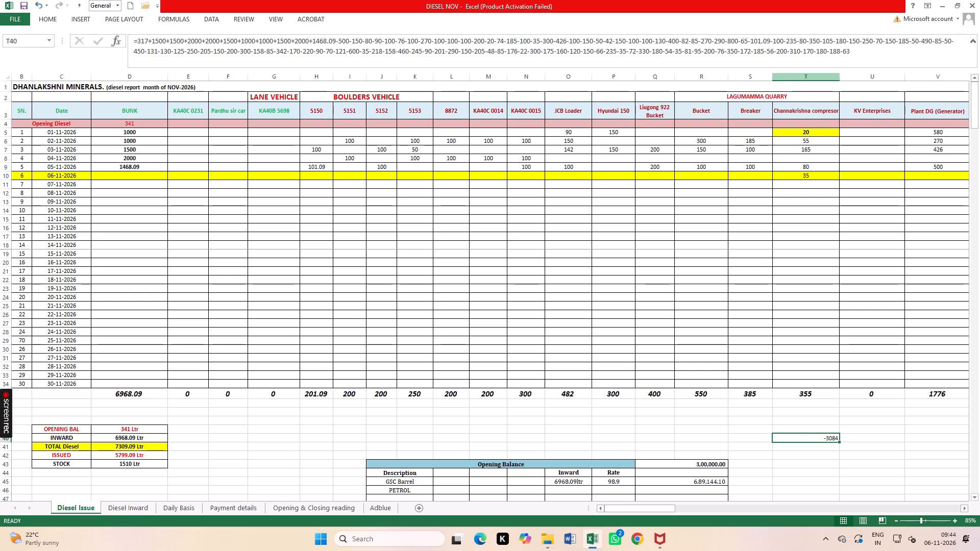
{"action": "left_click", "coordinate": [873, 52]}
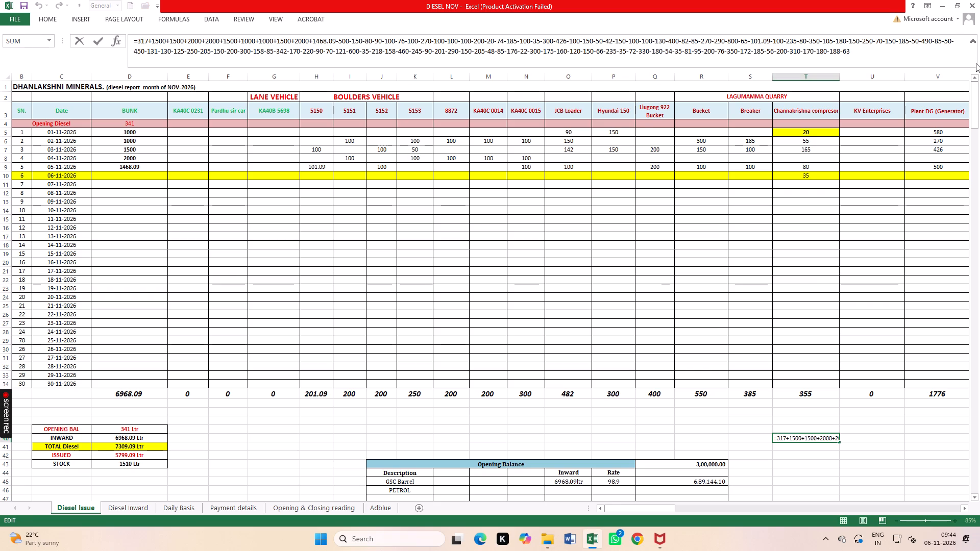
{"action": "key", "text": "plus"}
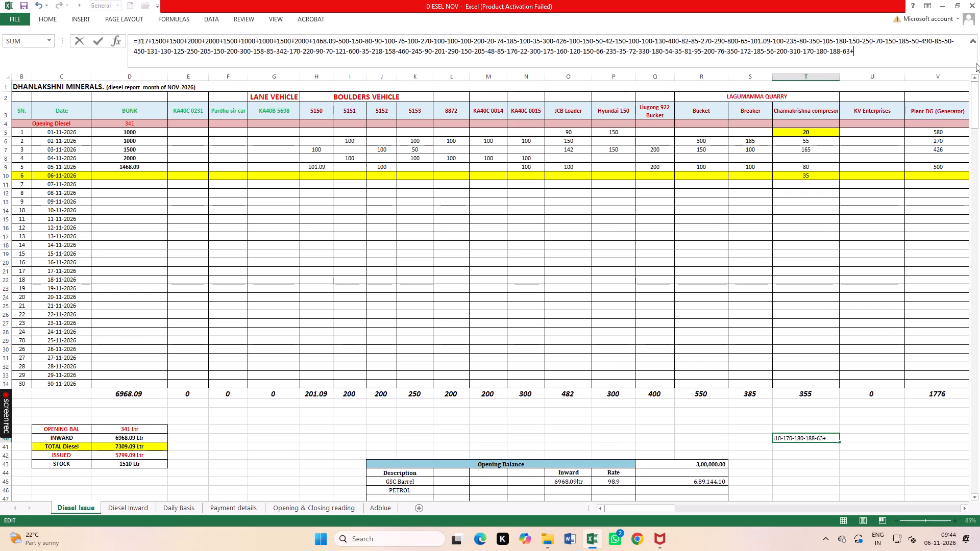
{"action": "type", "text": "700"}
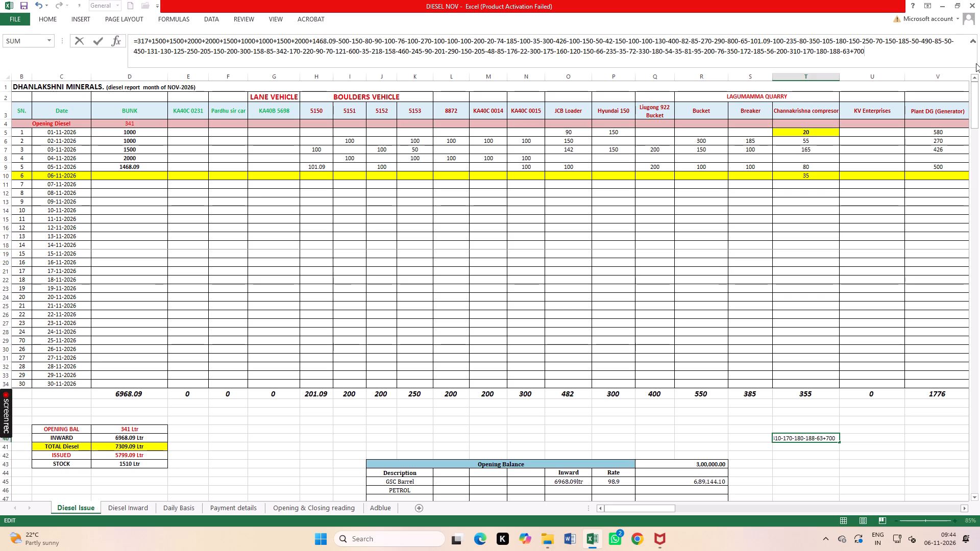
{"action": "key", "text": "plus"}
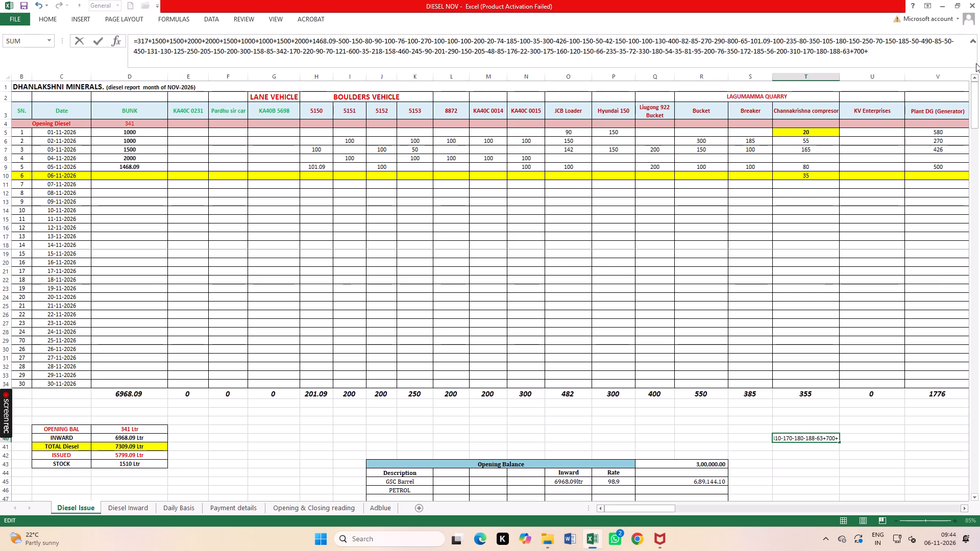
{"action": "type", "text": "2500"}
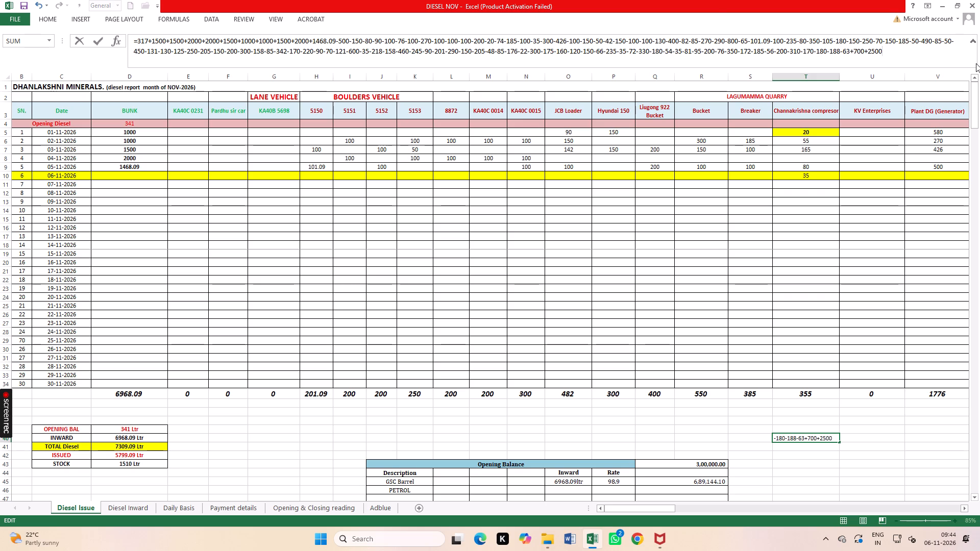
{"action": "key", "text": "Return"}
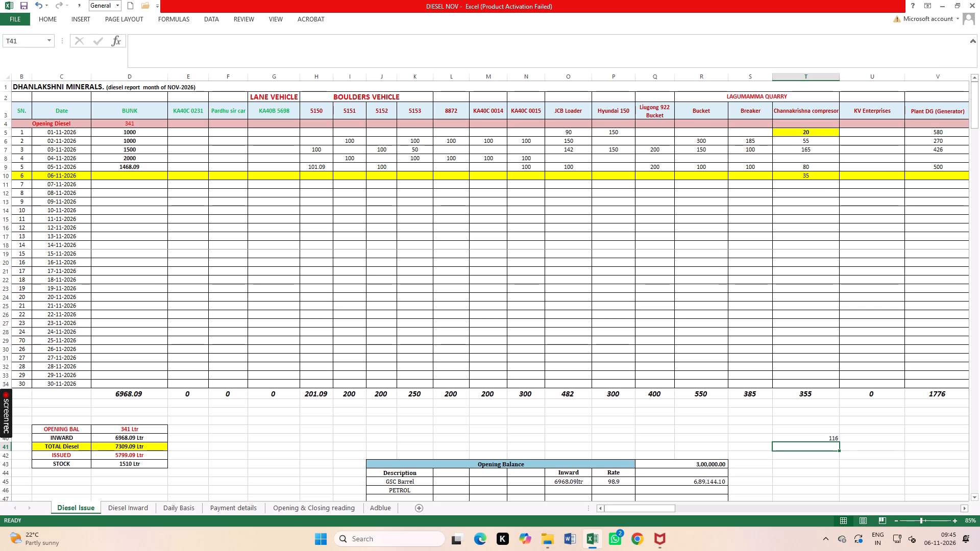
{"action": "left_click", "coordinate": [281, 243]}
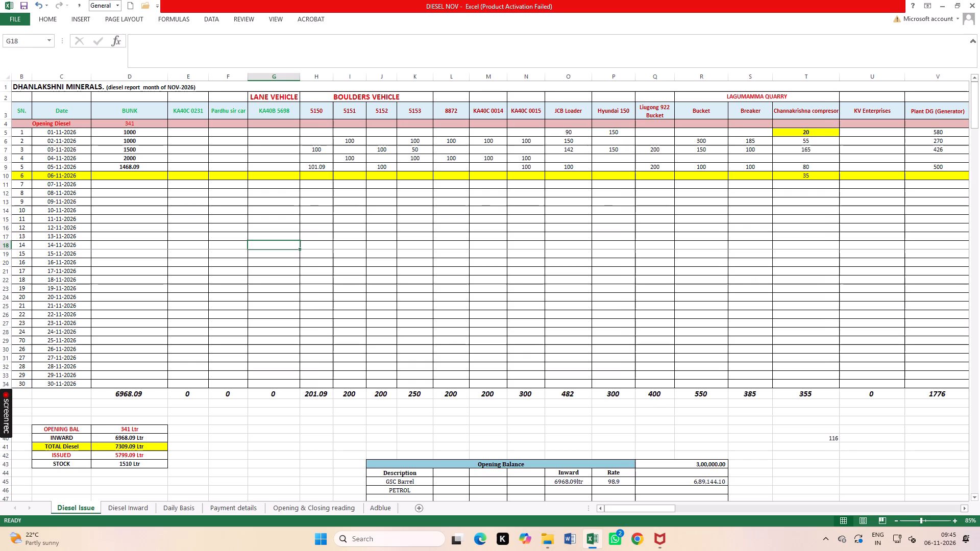
Delete the entire balance formula from cell T40, leaving the cell empty.
{"action": "left_click", "coordinate": [832, 439]}
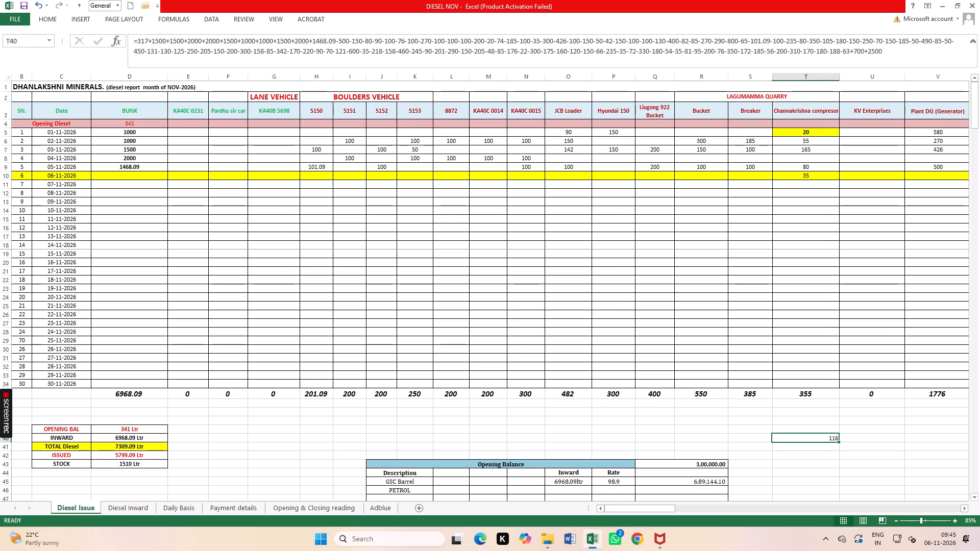
{"action": "left_click_drag", "start_coordinate": [895, 57], "coordinate": [902, 49]}
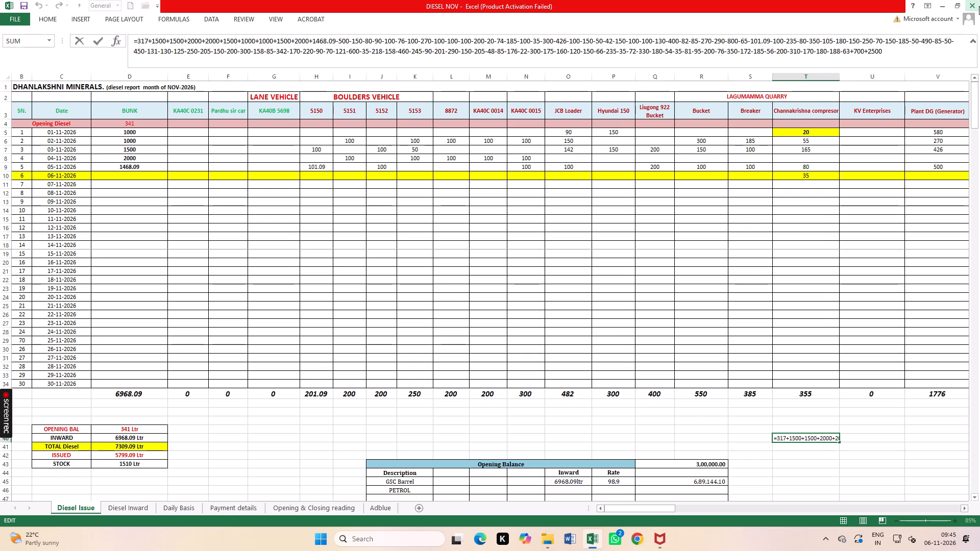
{"action": "key", "text": "BackSpace"}
{"action": "key", "text": "BackSpace"}
{"action": "key", "text": "BackSpace"}
{"action": "key", "text": "BackSpace"}
{"action": "key", "text": "BackSpace"}
{"action": "key", "text": "BackSpace"}
{"action": "key", "text": "BackSpace"}
{"action": "key", "text": "BackSpace"}
{"action": "key", "text": "BackSpace"}
{"action": "key", "text": "BackSpace"}
{"action": "key", "text": "BackSpace"}
{"action": "key", "text": "BackSpace"}
{"action": "key", "text": "BackSpace"}
{"action": "key", "text": "BackSpace"}
{"action": "key", "text": "BackSpace"}
{"action": "key", "text": "BackSpace"}
{"action": "key", "text": "BackSpace"}
{"action": "key", "text": "BackSpace"}
{"action": "key", "text": "BackSpace"}
{"action": "key", "text": "BackSpace"}
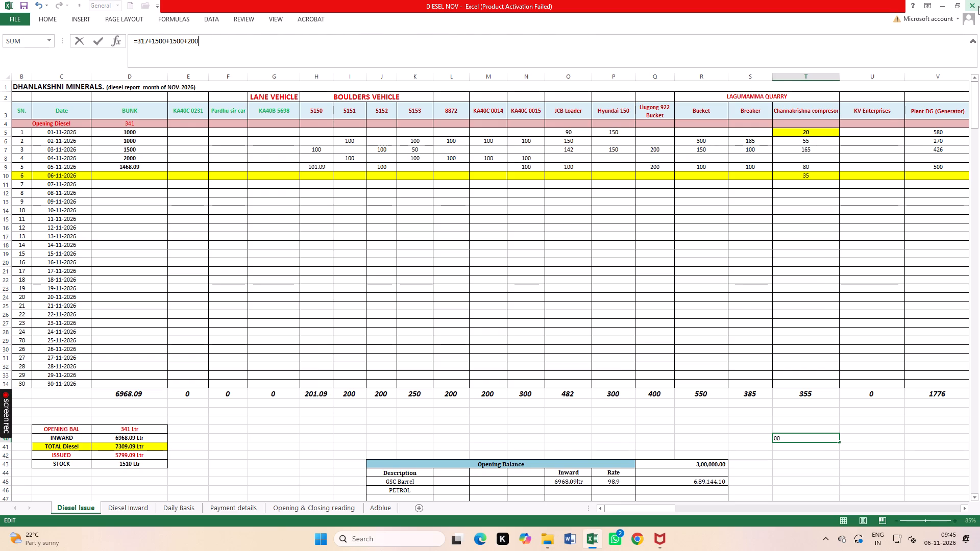
{"action": "key", "text": "BackSpace"}
{"action": "key", "text": "BackSpace"}
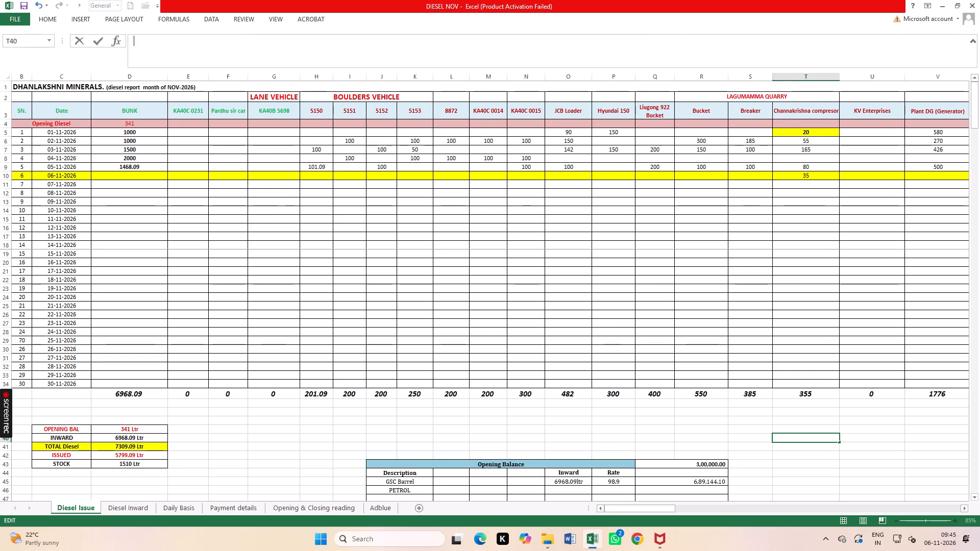
{"action": "left_click", "coordinate": [205, 237]}
{"action": "left_click", "coordinate": [136, 201]}
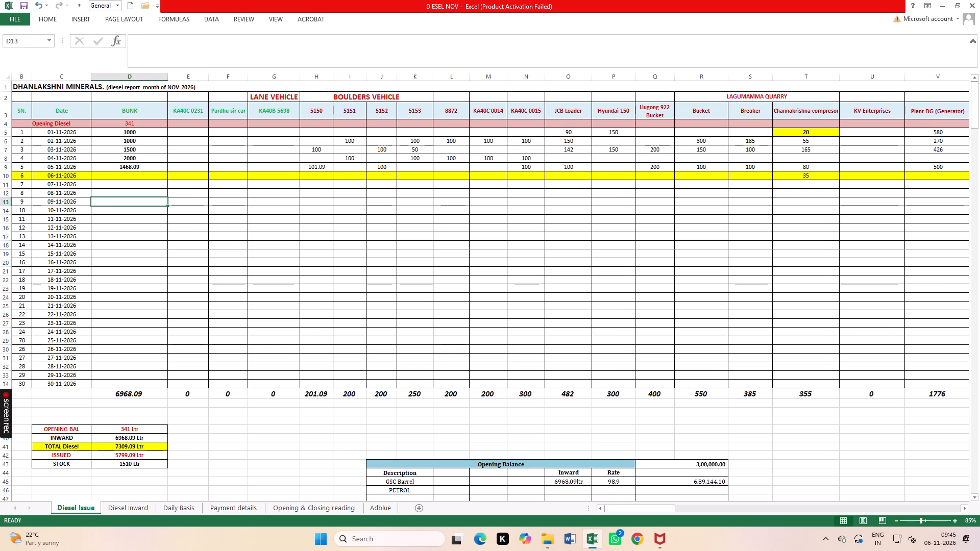
Save the DIESEL NOV workbook.
{"action": "left_click", "coordinate": [144, 135]}
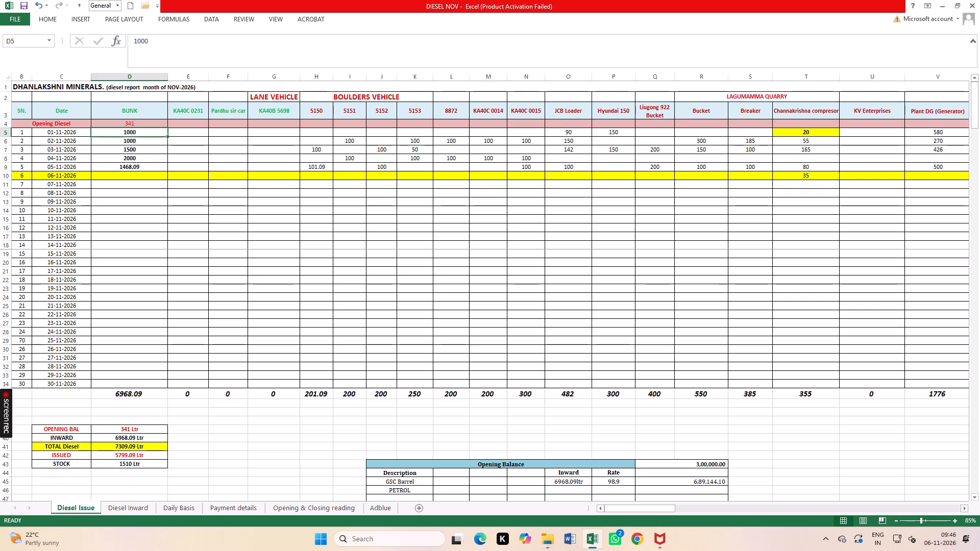
{"action": "left_click", "coordinate": [19, 2]}
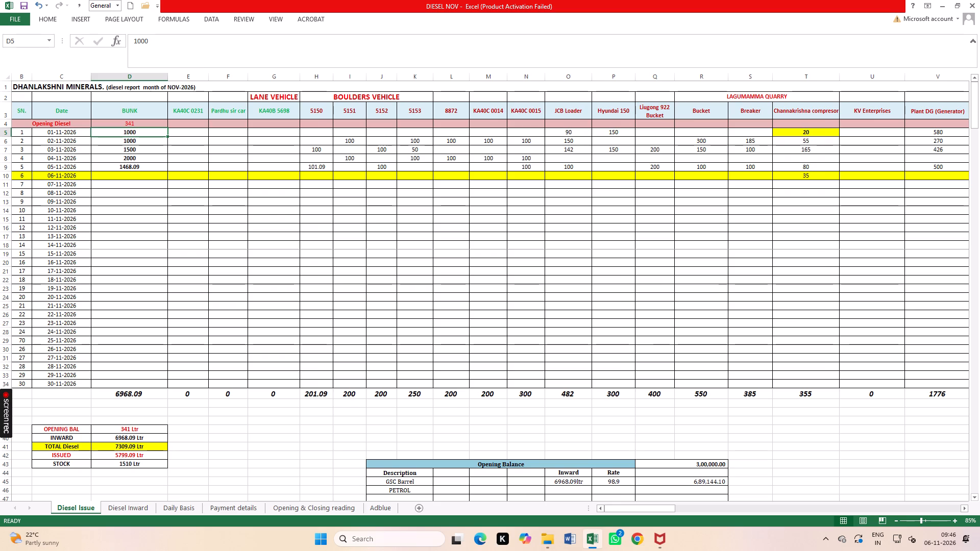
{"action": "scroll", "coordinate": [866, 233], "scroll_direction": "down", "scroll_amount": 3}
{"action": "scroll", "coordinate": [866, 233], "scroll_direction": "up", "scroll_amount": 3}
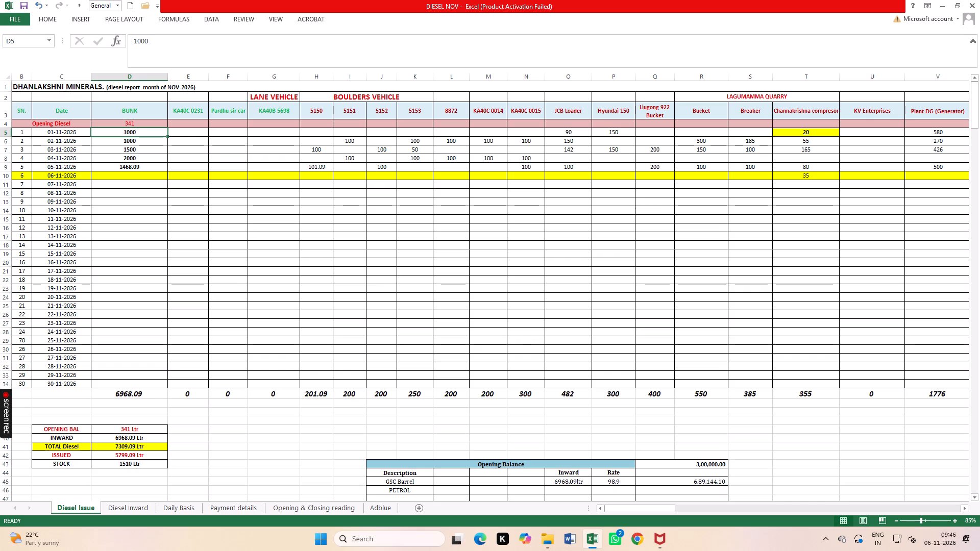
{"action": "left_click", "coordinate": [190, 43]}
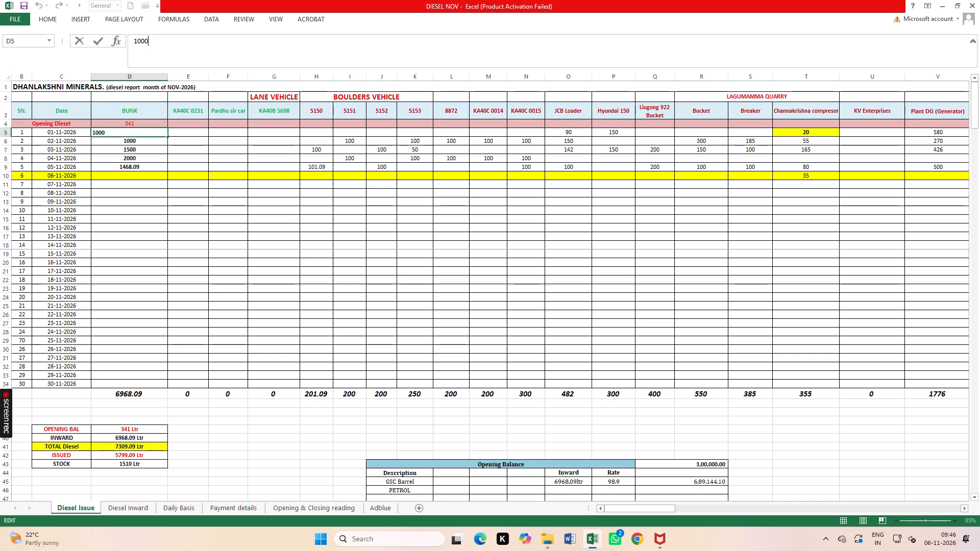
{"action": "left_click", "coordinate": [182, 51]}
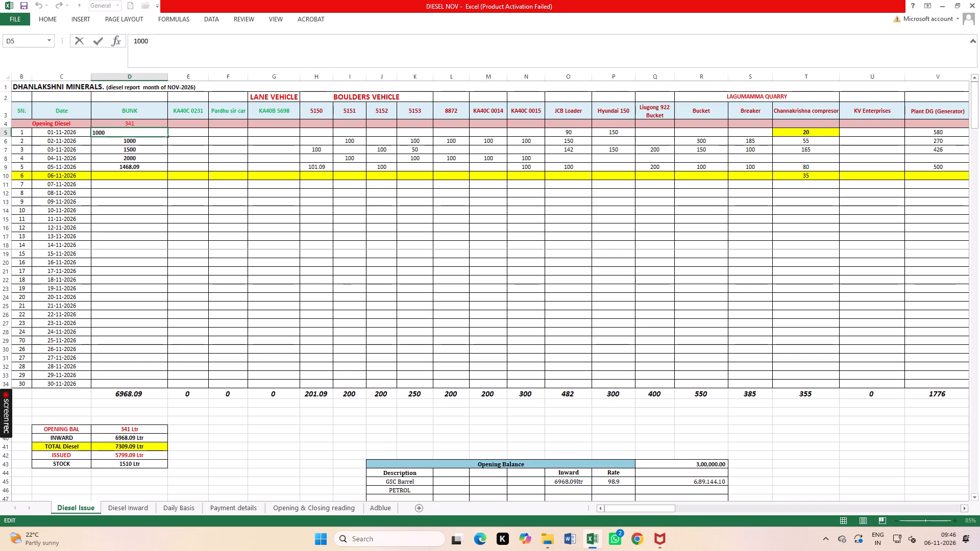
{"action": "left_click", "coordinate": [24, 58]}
Start a new diesel balance calculation in cell T44 with 317+1500+.
{"action": "left_click", "coordinate": [816, 469]}
{"action": "left_click", "coordinate": [183, 45]}
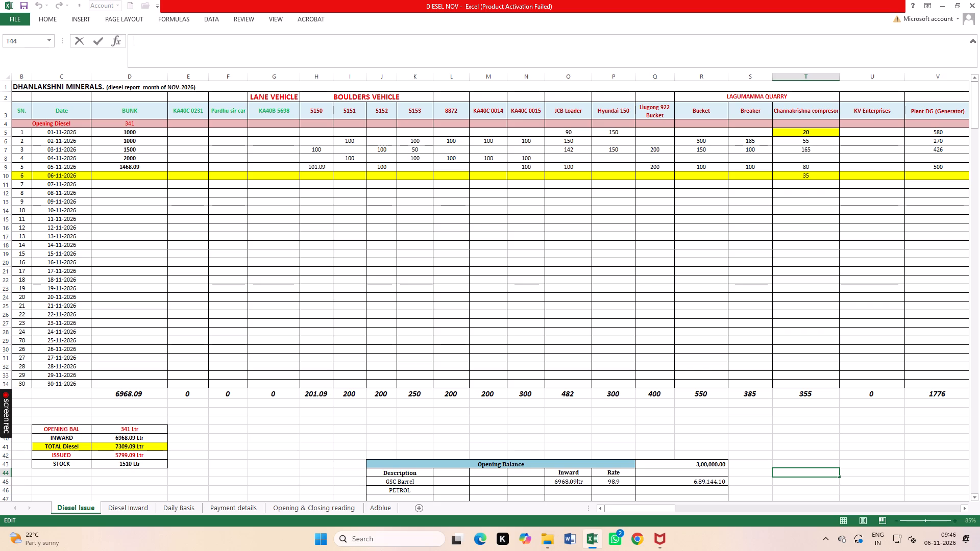
{"action": "left_click", "coordinate": [178, 48]}
{"action": "type", "text": "317"}
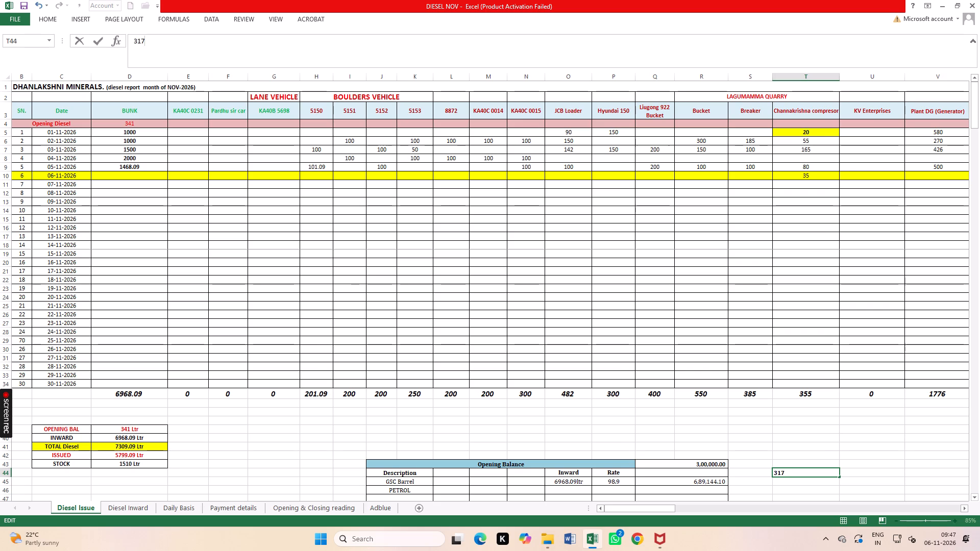
{"action": "key", "text": "plus"}
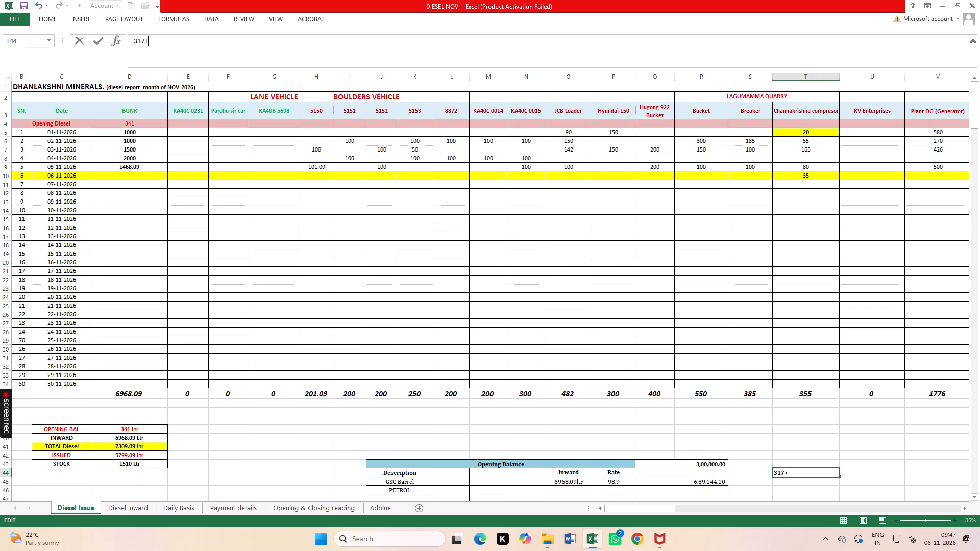
{"action": "type", "text": "1500"}
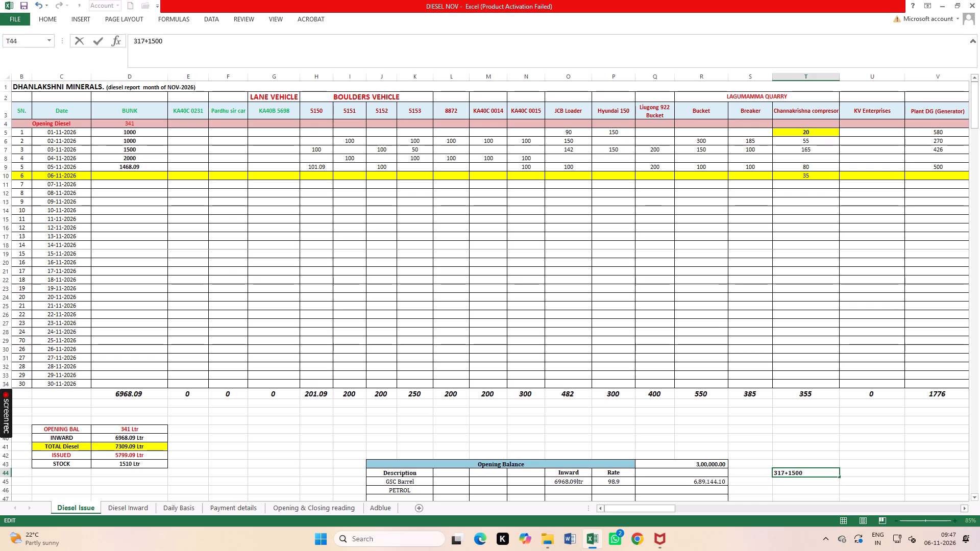
{"action": "key", "text": "plus"}
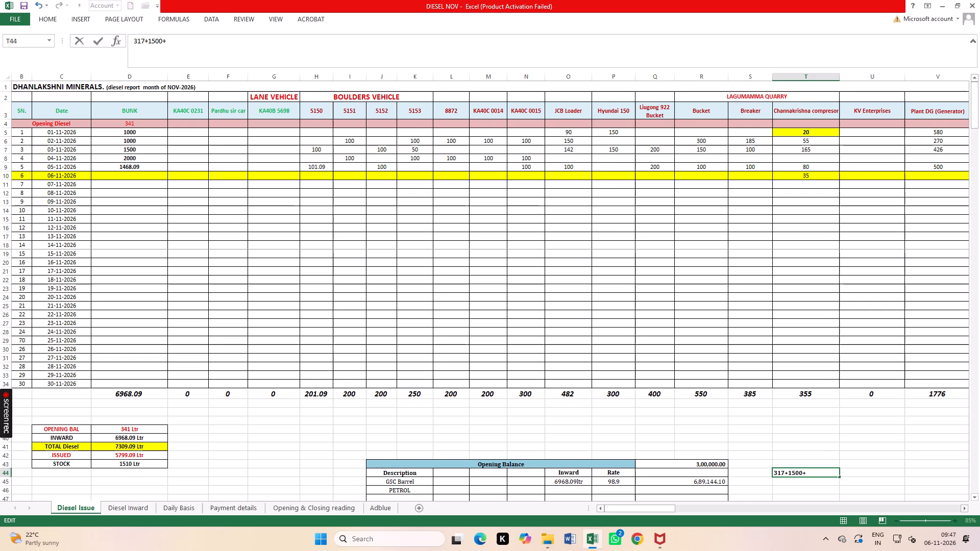
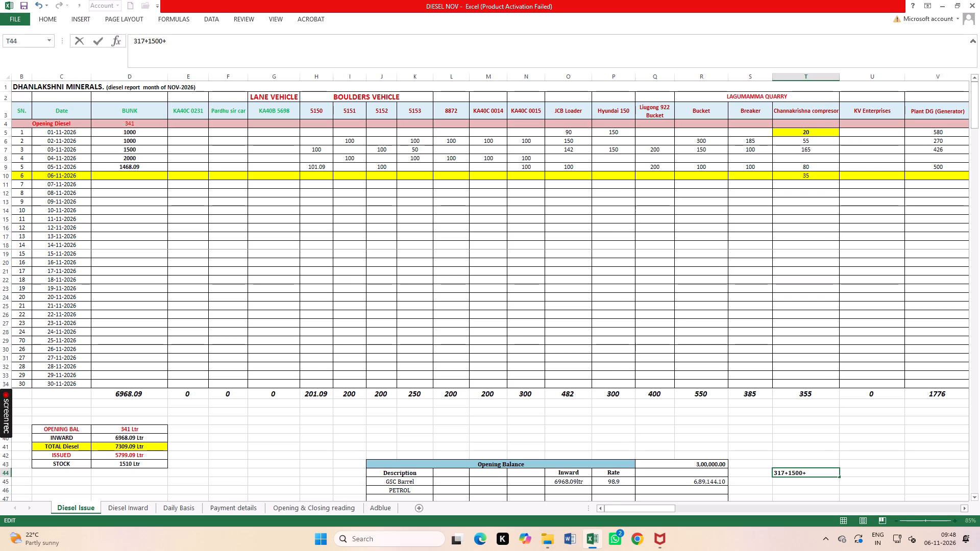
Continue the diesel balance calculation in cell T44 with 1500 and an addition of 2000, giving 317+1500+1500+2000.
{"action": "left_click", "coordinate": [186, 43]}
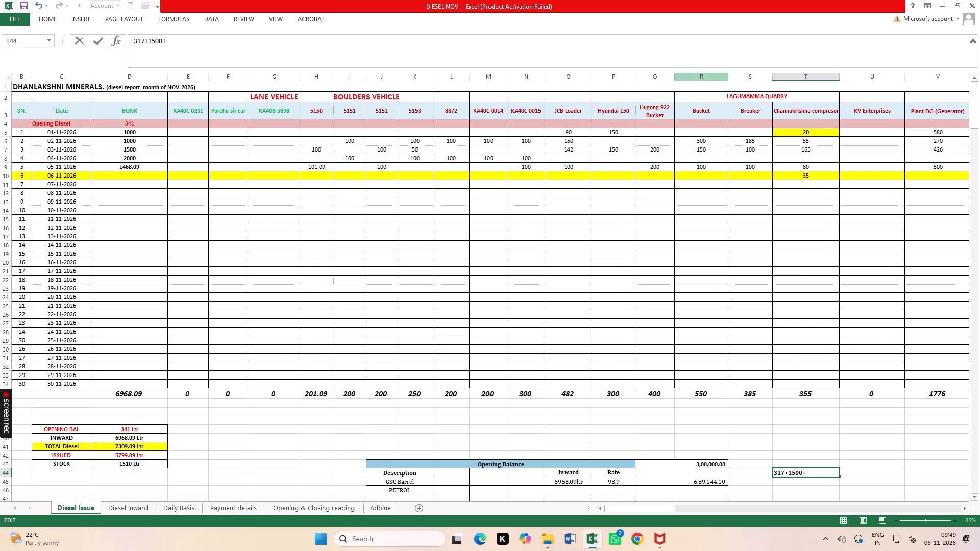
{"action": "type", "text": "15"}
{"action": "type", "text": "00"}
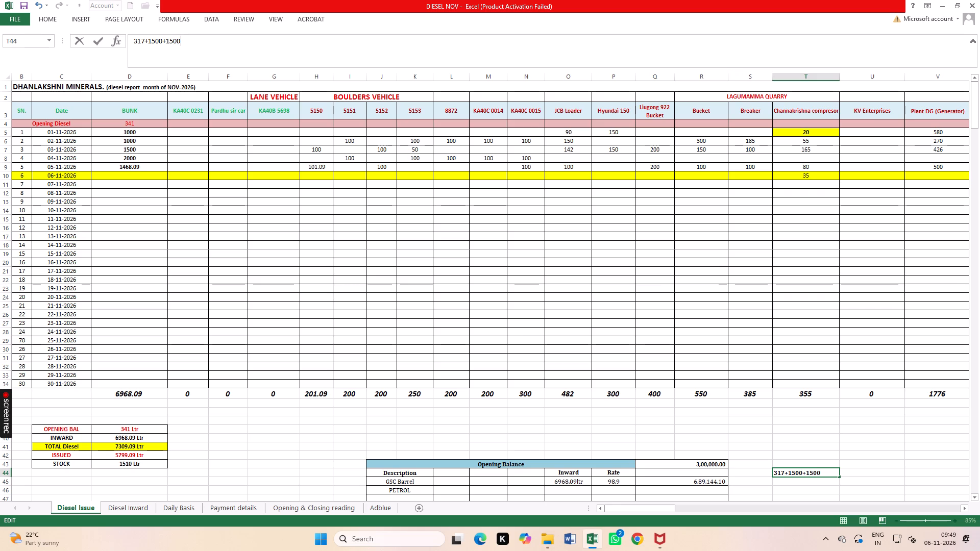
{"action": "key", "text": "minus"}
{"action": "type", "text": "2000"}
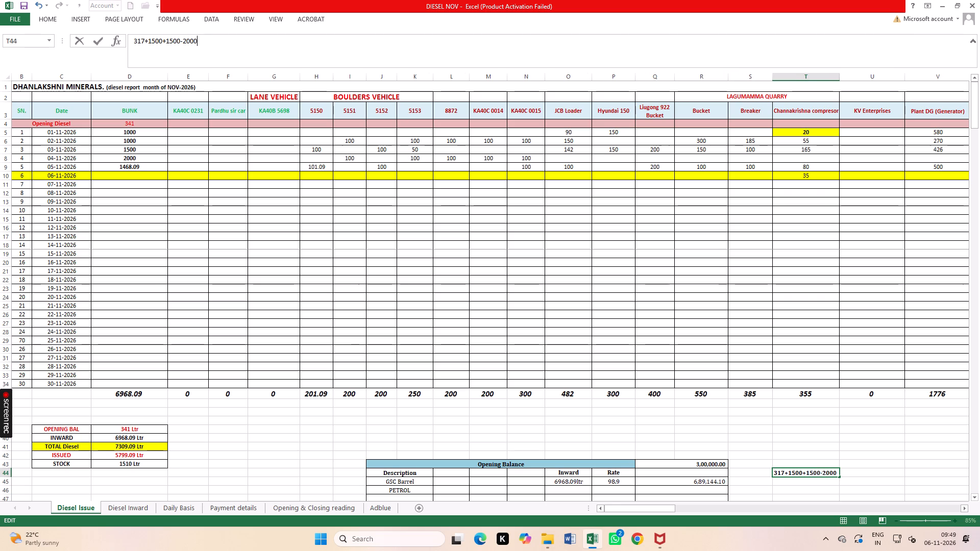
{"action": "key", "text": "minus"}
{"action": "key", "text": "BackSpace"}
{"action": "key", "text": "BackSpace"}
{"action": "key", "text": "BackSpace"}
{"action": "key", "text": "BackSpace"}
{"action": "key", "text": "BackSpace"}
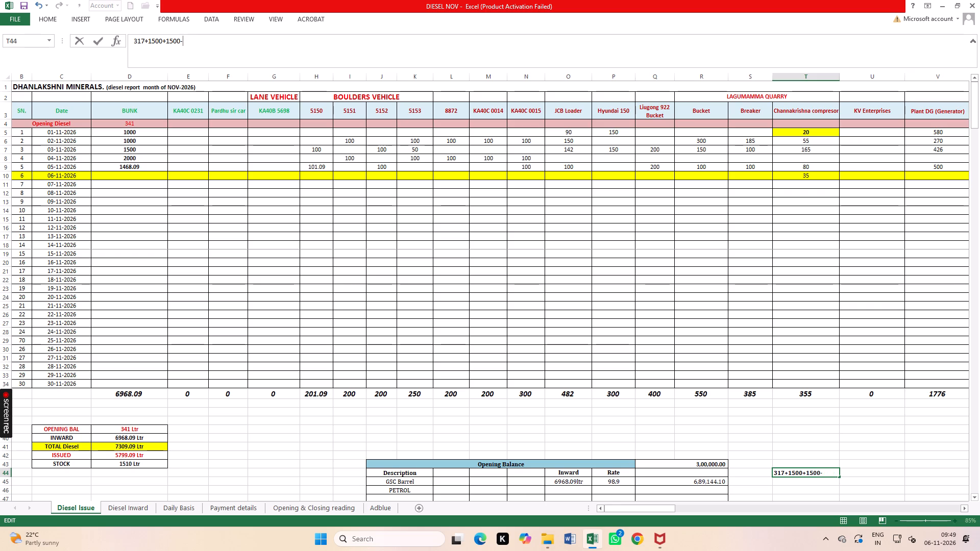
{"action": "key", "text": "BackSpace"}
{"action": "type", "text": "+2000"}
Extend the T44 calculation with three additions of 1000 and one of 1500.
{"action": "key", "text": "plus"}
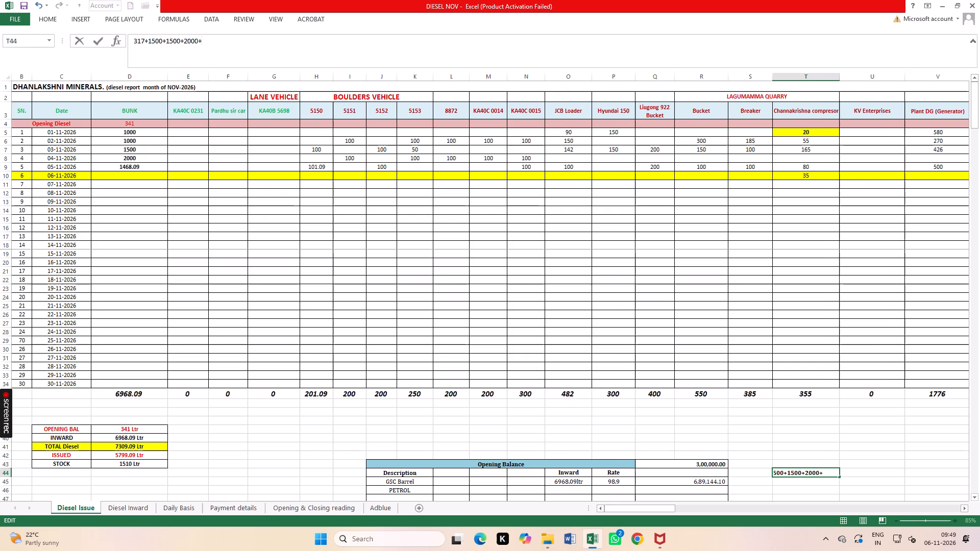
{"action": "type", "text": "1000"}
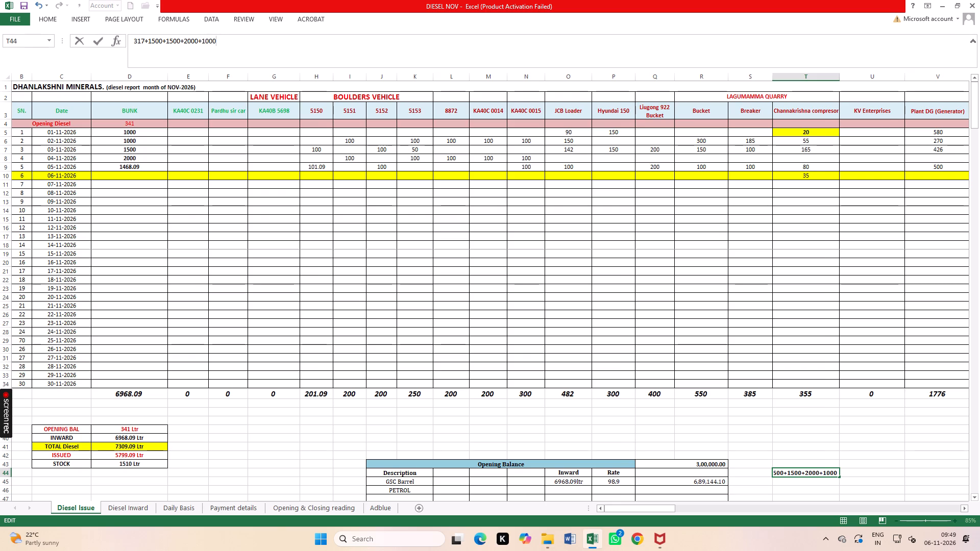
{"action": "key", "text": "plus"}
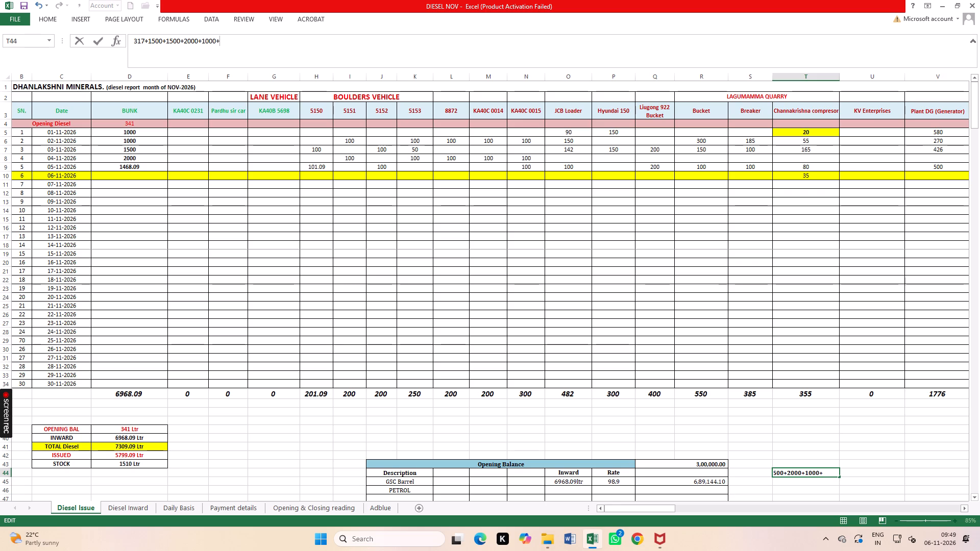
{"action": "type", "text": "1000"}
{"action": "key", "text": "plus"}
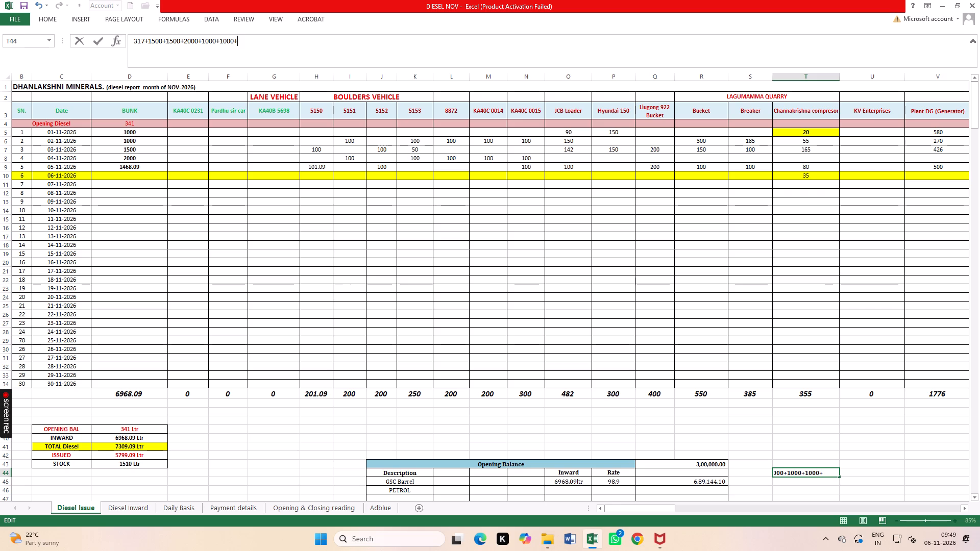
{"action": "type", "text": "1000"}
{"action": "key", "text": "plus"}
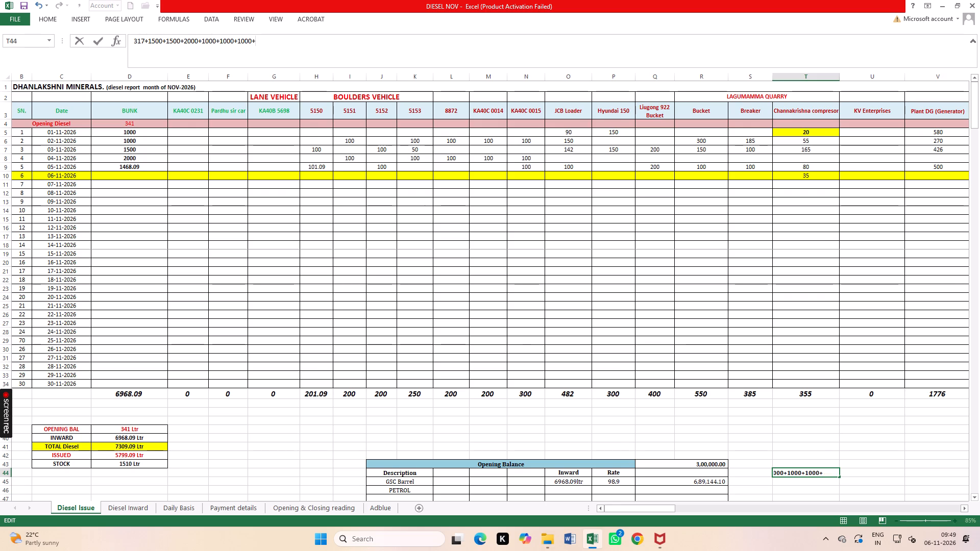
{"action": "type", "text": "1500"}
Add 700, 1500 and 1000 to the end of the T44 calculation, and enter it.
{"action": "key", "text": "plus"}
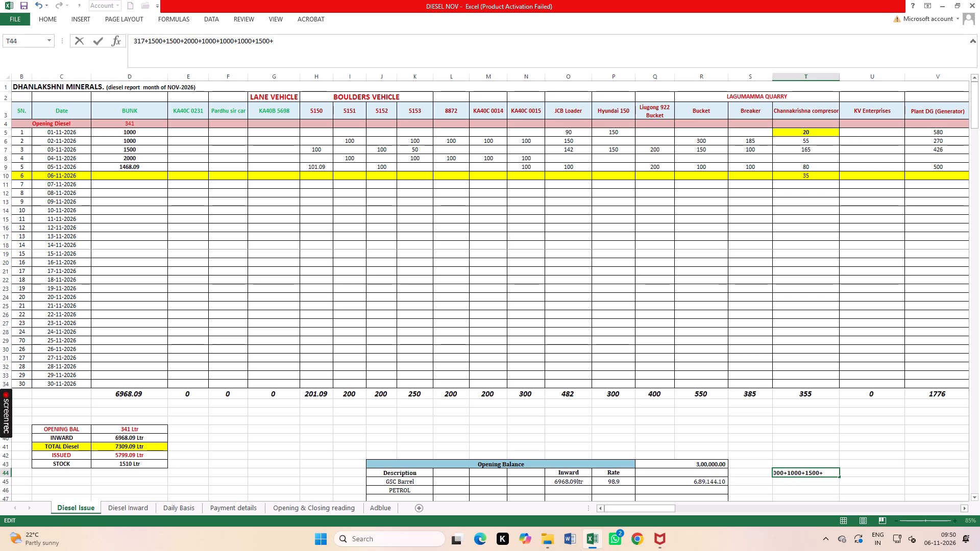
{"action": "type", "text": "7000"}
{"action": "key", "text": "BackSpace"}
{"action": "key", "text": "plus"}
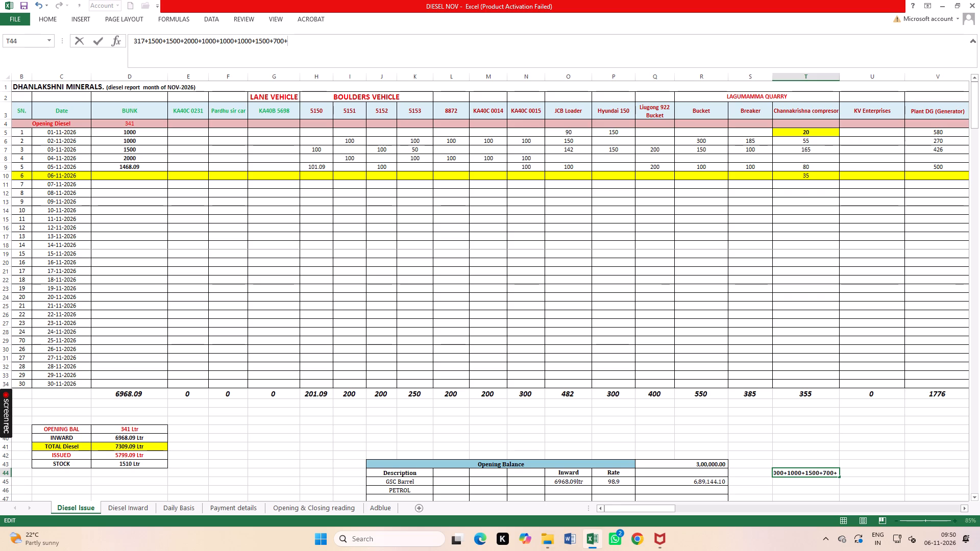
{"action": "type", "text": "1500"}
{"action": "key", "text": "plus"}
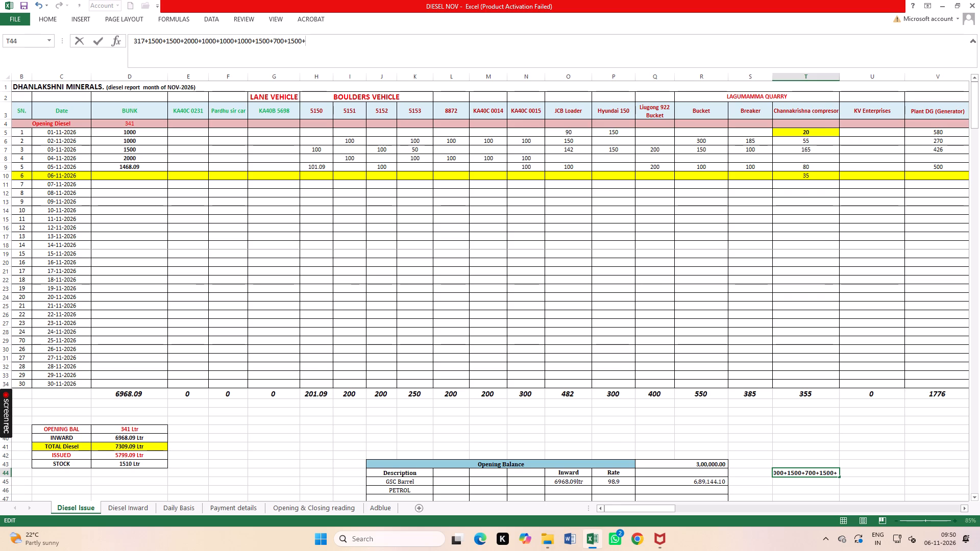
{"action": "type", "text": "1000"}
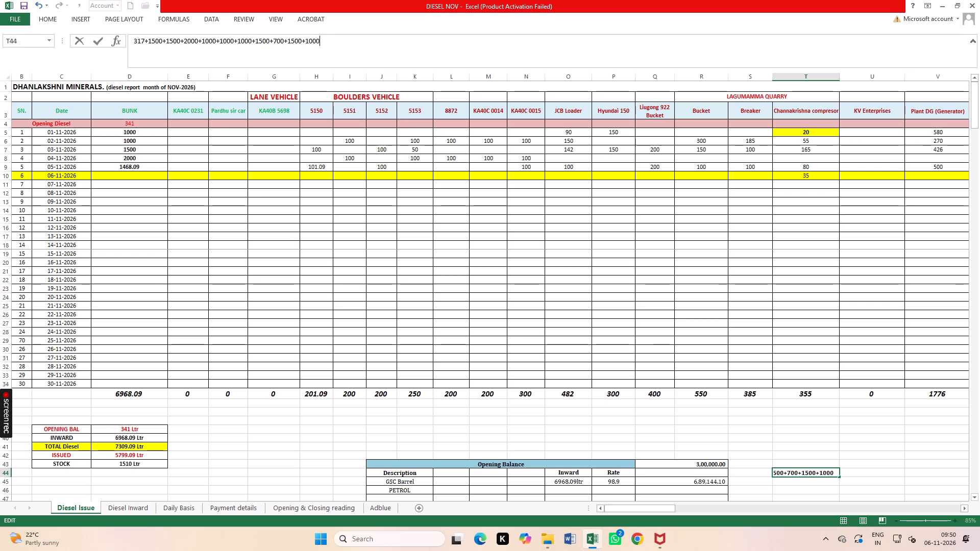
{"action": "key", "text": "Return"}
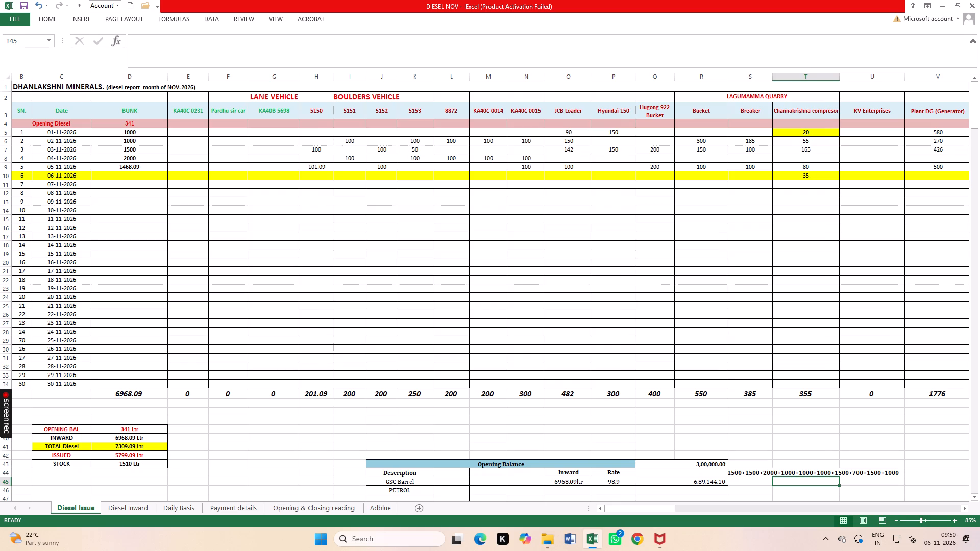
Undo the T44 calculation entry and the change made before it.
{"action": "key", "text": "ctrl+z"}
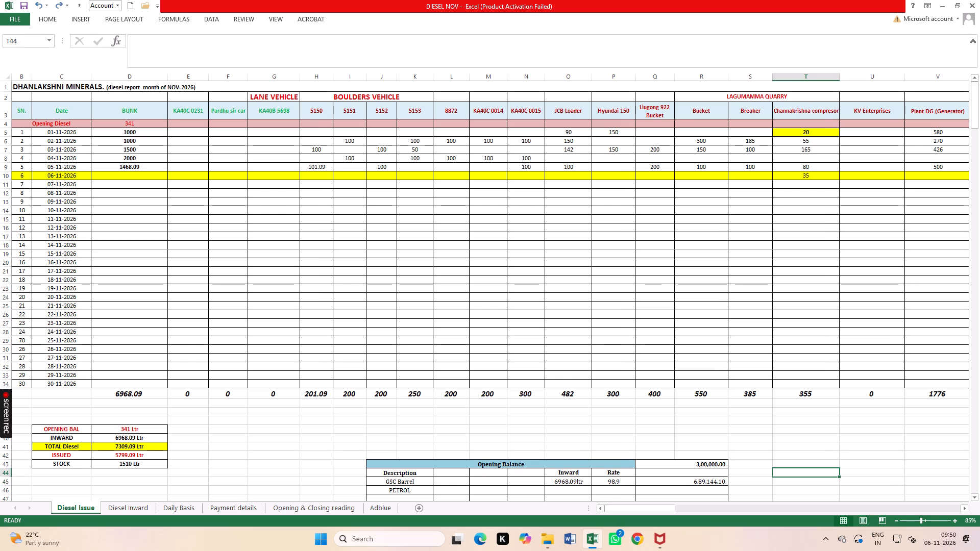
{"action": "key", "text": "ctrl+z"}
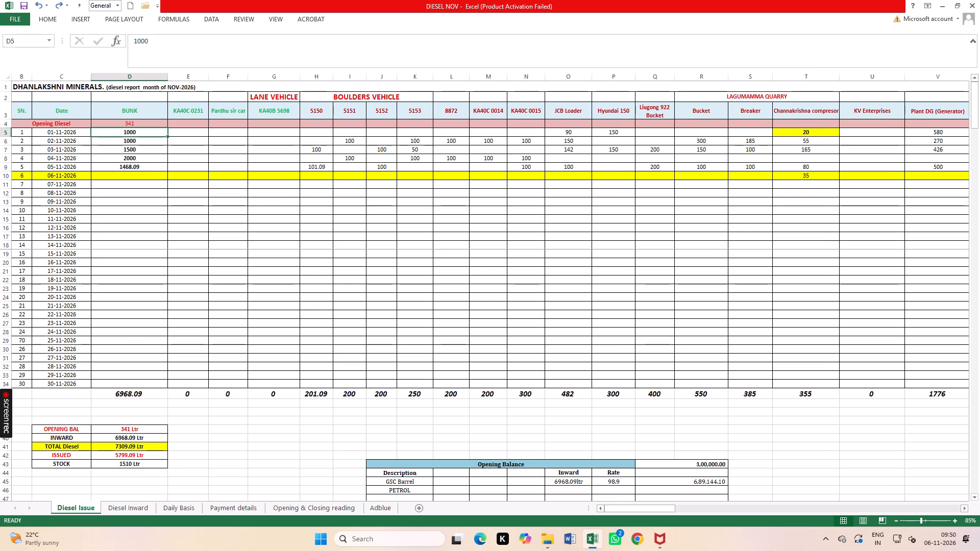
Close the DIESEL NOV workbook and reopen it from the NOV- 2026 folder without updating its external links.
{"action": "left_click", "coordinate": [799, 446]}
{"action": "left_click_drag", "start_coordinate": [161, 45], "coordinate": [153, 42]}
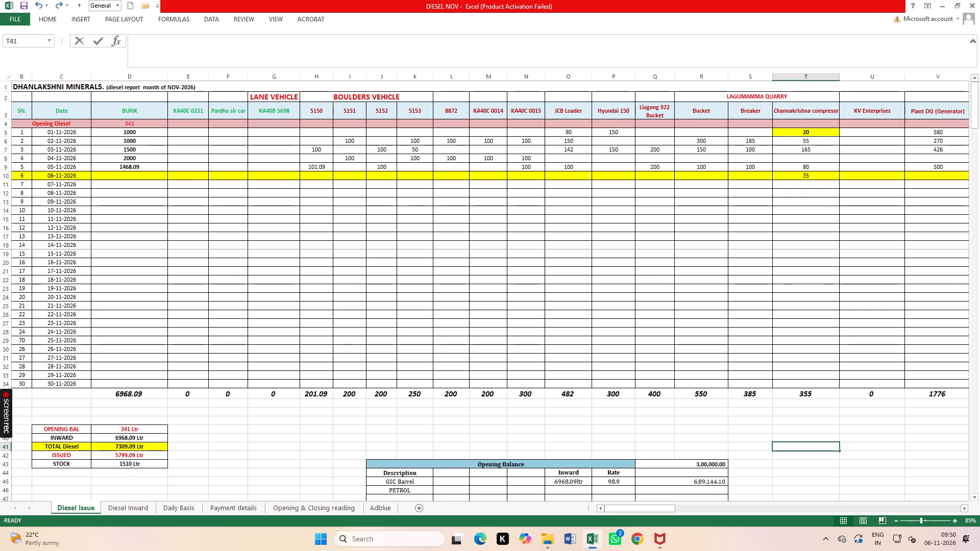
{"action": "left_click_drag", "start_coordinate": [153, 42], "coordinate": [152, 42]}
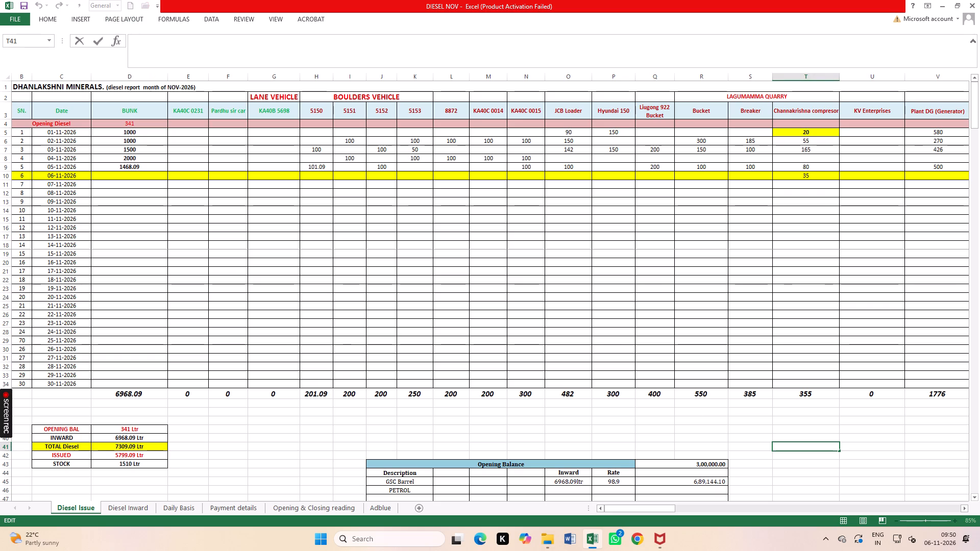
{"action": "left_click", "coordinate": [979, 6]}
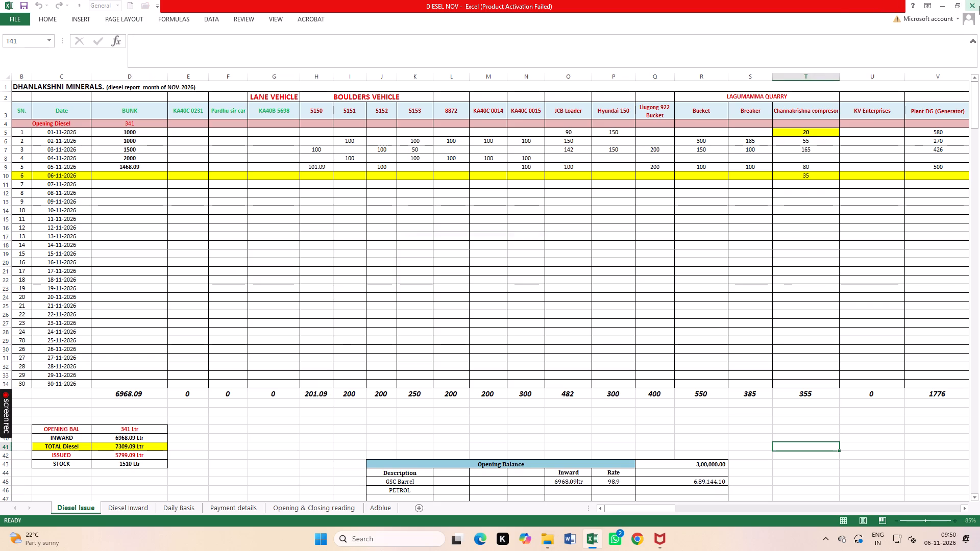
{"action": "left_click", "coordinate": [483, 281]}
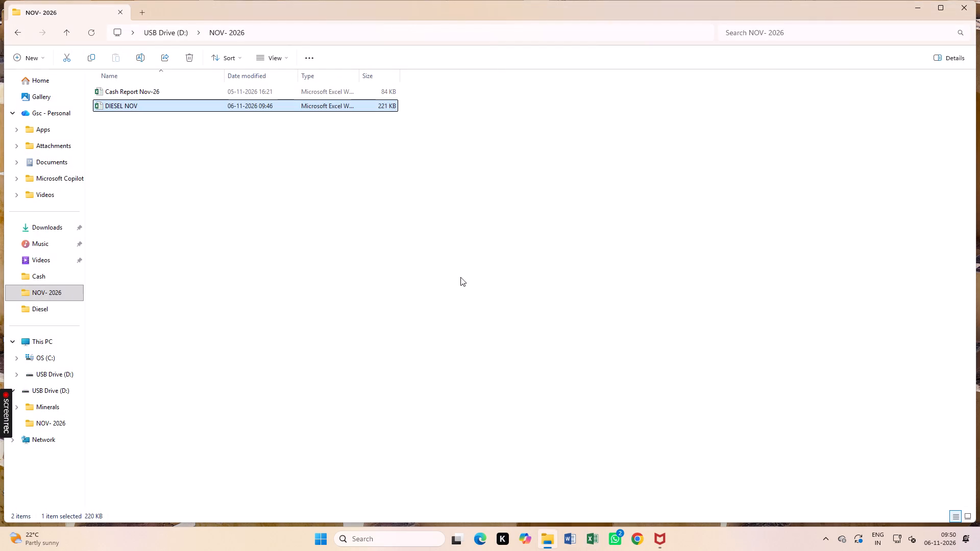
{"action": "double_click", "coordinate": [151, 110]}
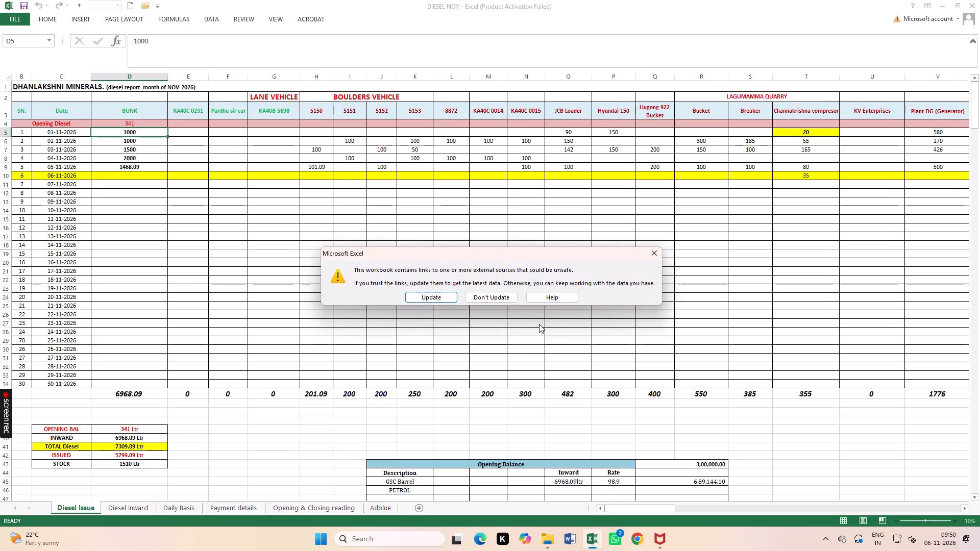
{"action": "left_click", "coordinate": [500, 294]}
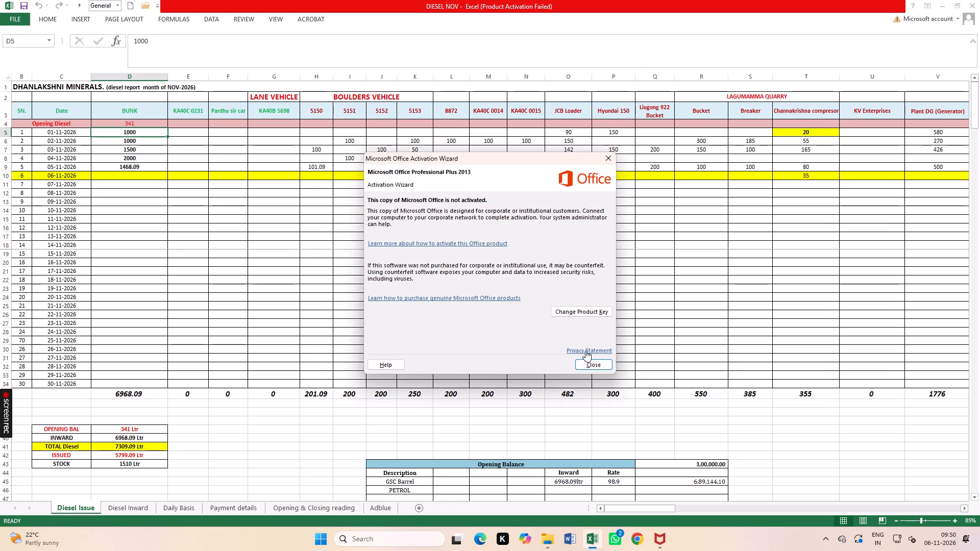
{"action": "left_click", "coordinate": [586, 360]}
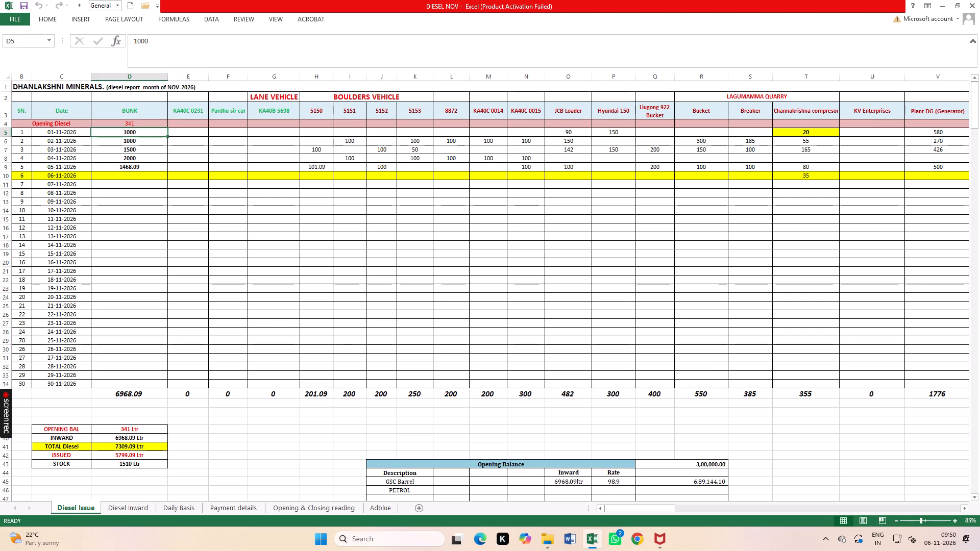
Start a diesel calculation in cell T40 with 317 plus 1500, 1500 and 2000.
{"action": "left_click", "coordinate": [800, 441]}
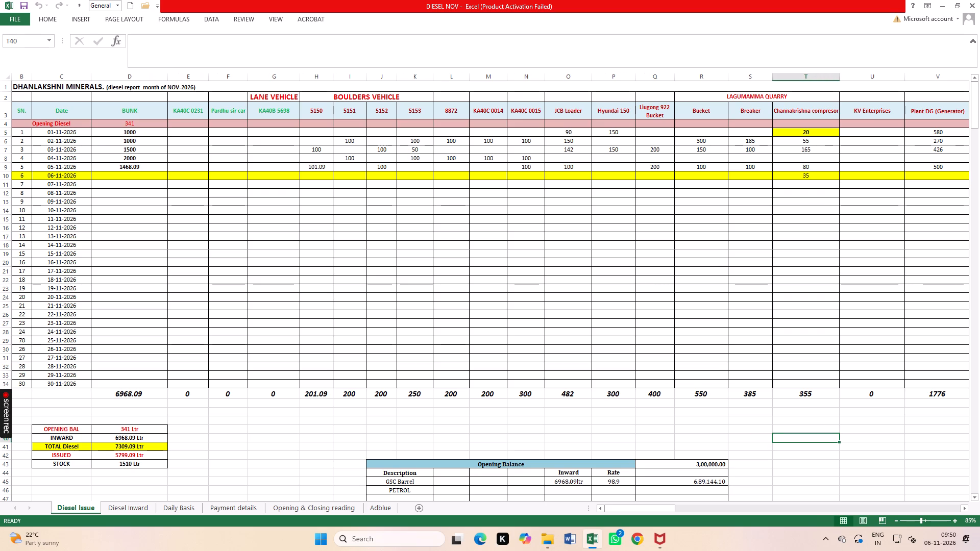
{"action": "key", "text": "equal"}
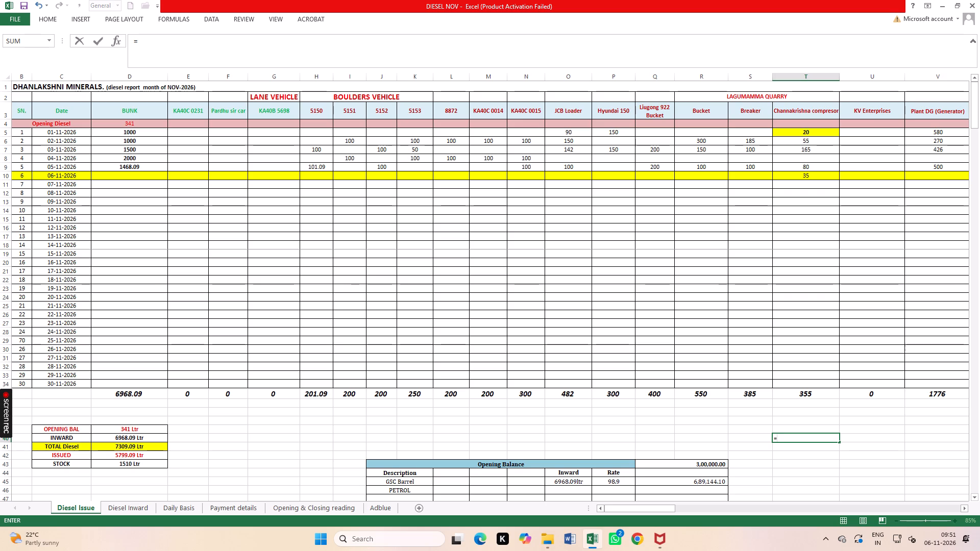
{"action": "type", "text": "317"}
{"action": "key", "text": "plus"}
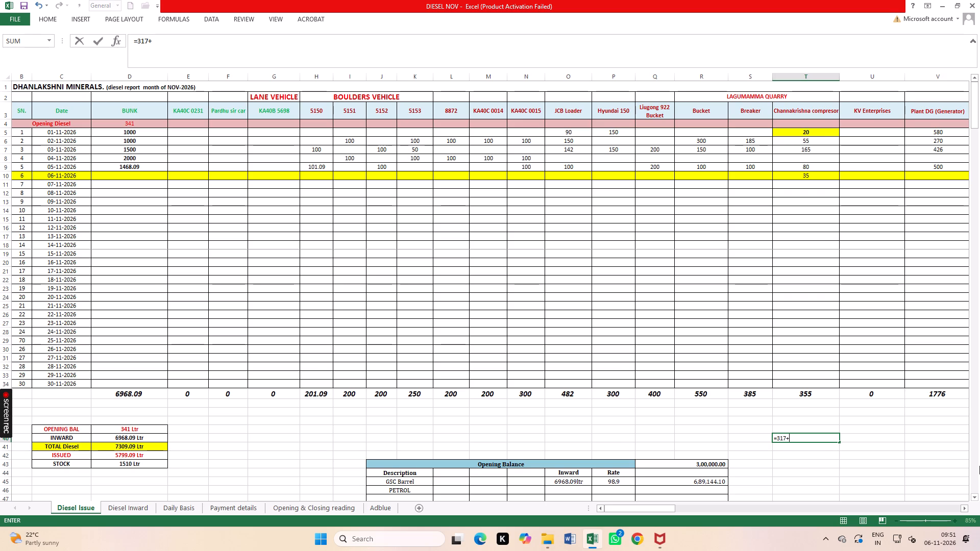
{"action": "type", "text": "1500"}
{"action": "key", "text": "plus"}
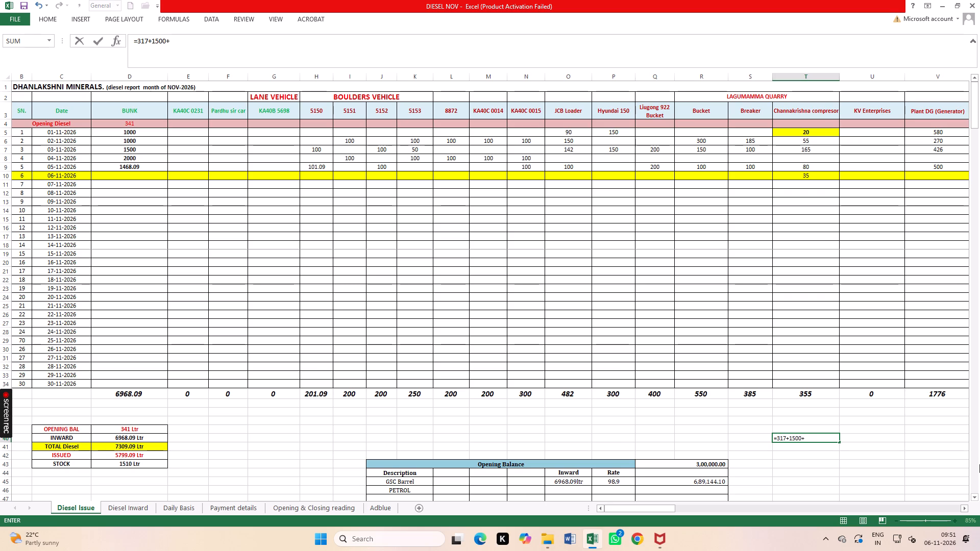
{"action": "type", "text": "1500"}
{"action": "key", "text": "plus"}
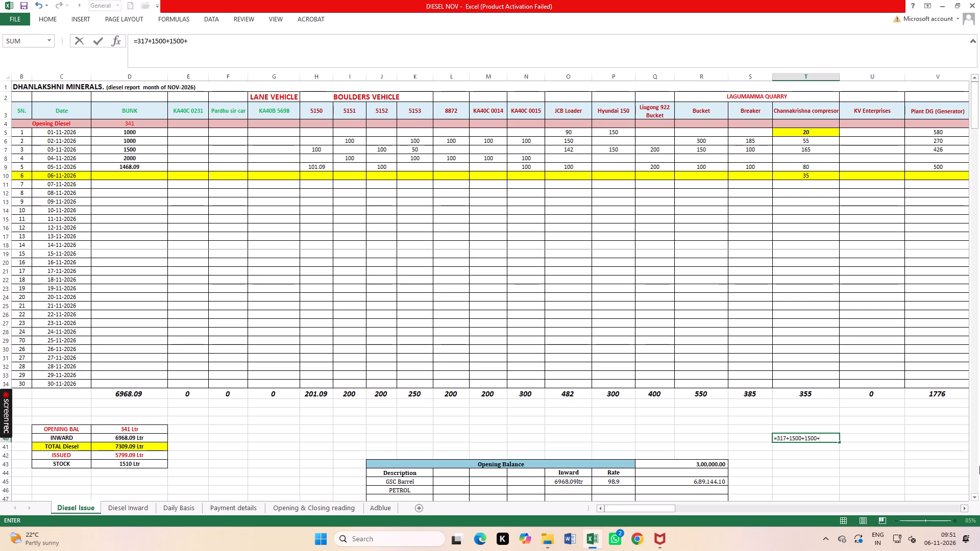
{"action": "type", "text": "200"}
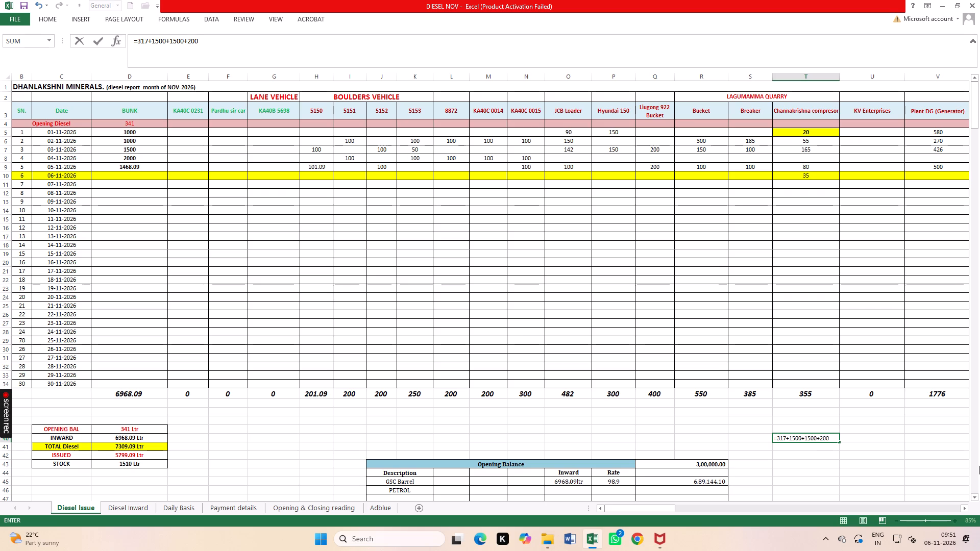
{"action": "key", "text": "0"}
Extend the T40 calculation with three additions of 1000 and one of 1500.
{"action": "key", "text": "plus"}
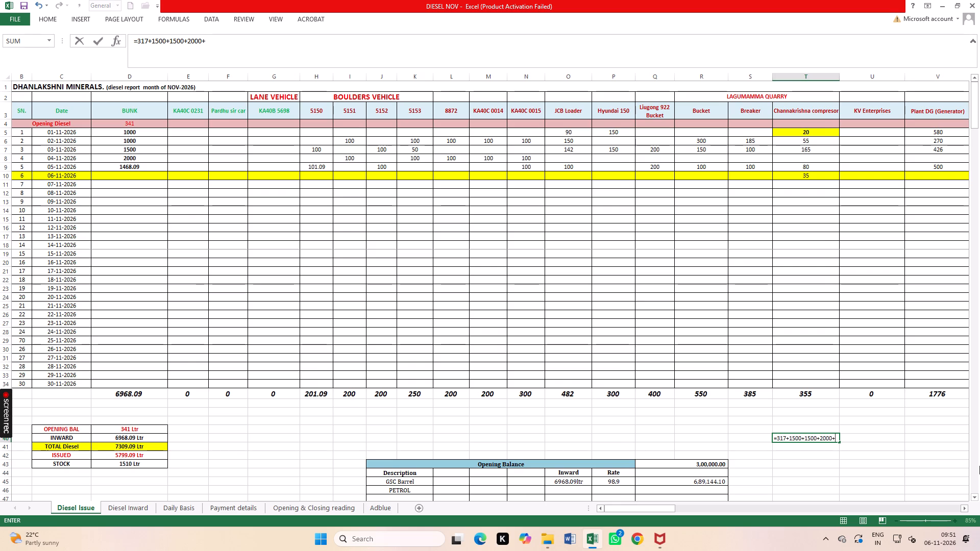
{"action": "type", "text": "100"}
{"action": "key", "text": "0"}
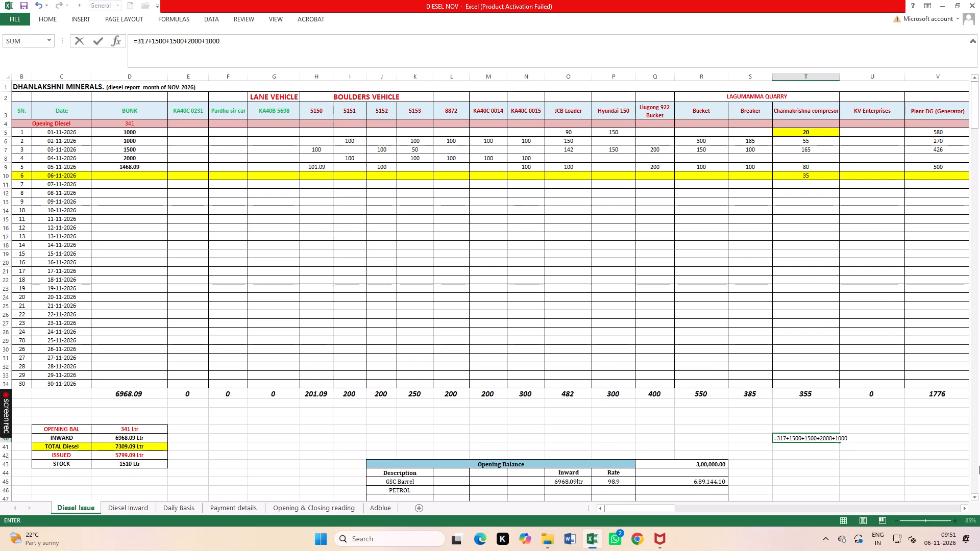
{"action": "key", "text": "plus"}
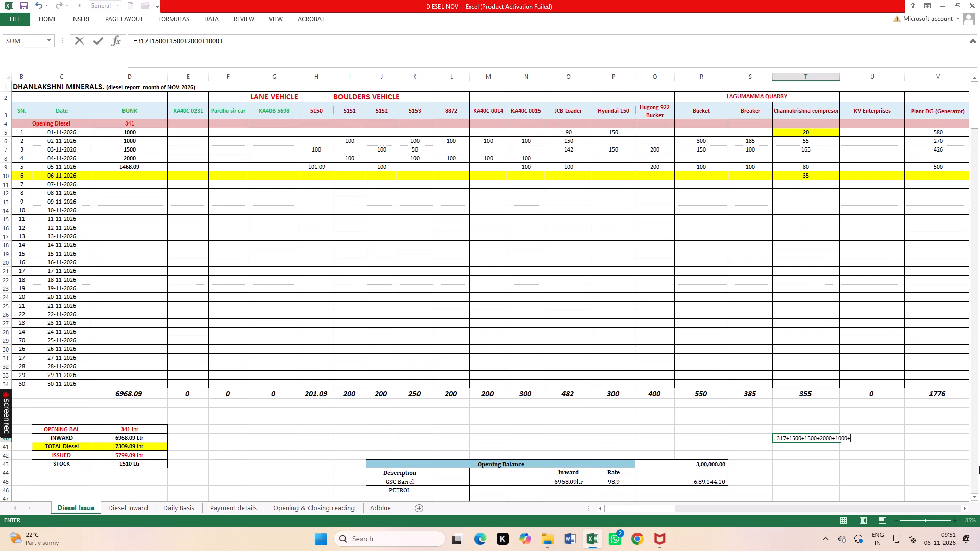
{"action": "type", "text": "1000"}
{"action": "key", "text": "plus"}
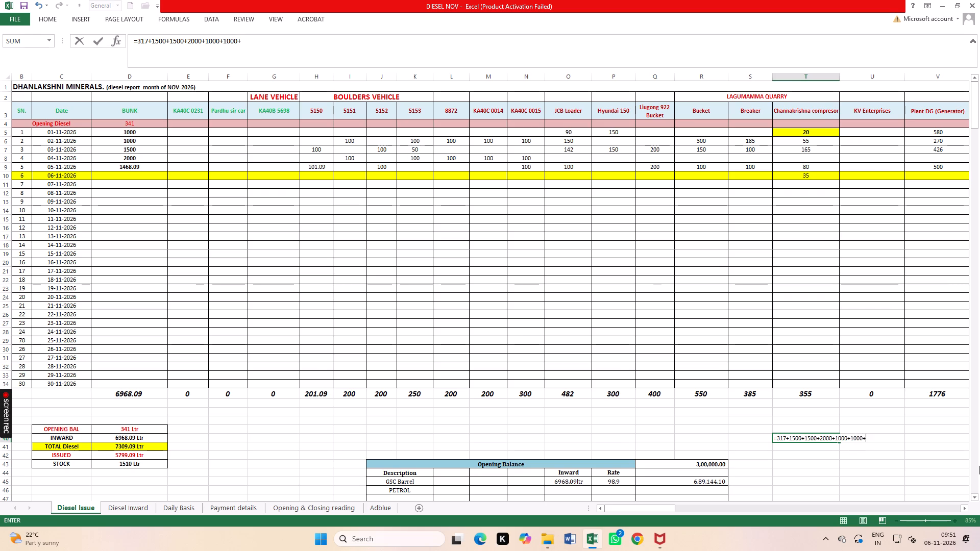
{"action": "type", "text": "1000"}
{"action": "key", "text": "plus"}
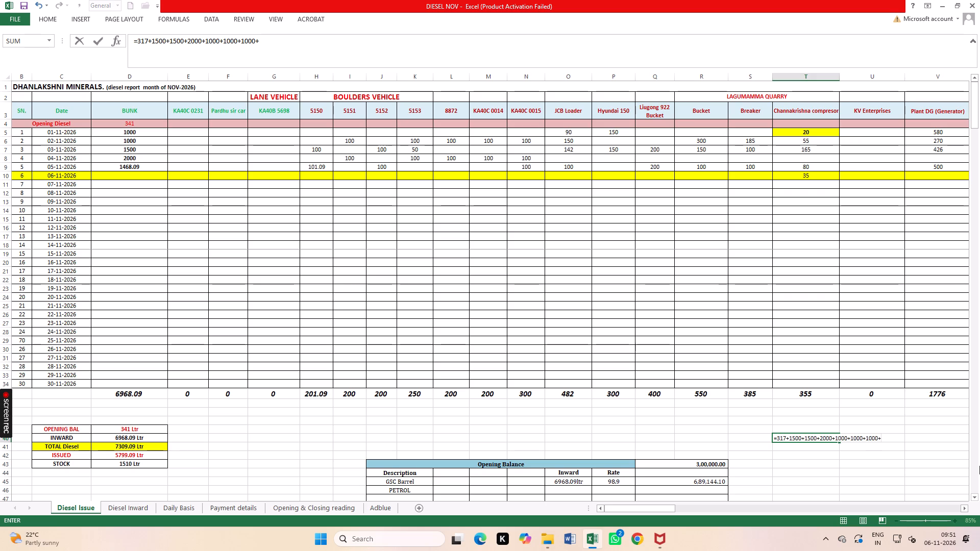
{"action": "type", "text": "150"}
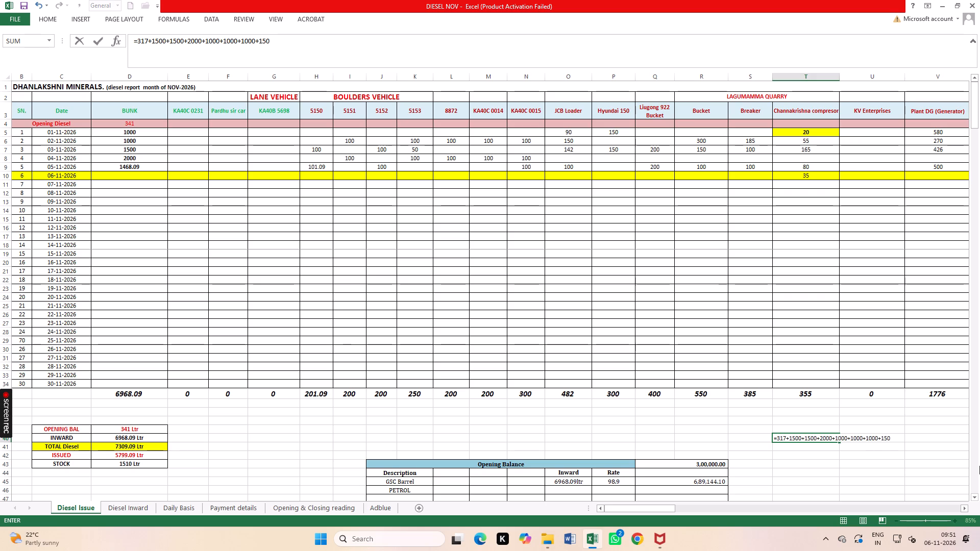
{"action": "type", "text": "0+"}
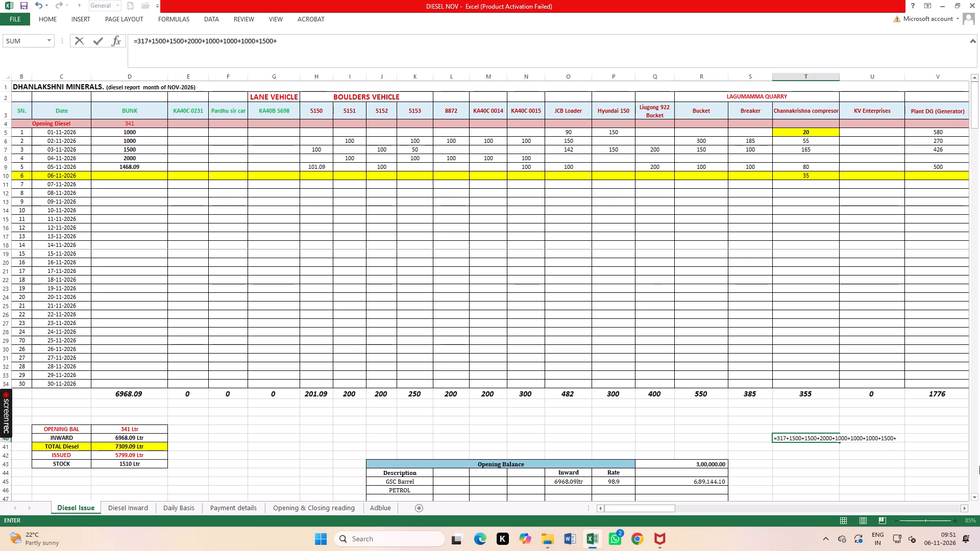
Add 700, 1500 and 1000 to the end of the T40 calculation, and enter it.
{"action": "type", "text": "700"}
{"action": "key", "text": "plus"}
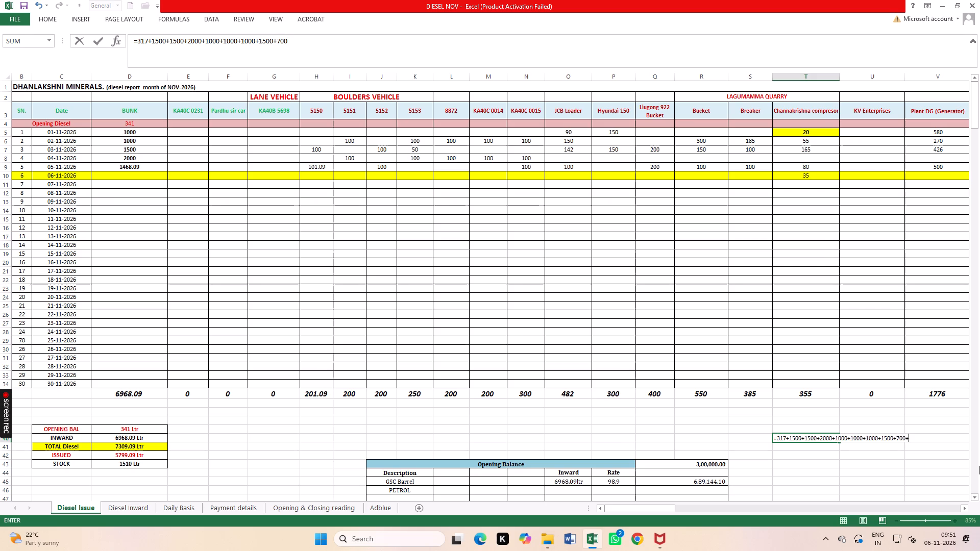
{"action": "type", "text": "1500"}
{"action": "key", "text": "plus"}
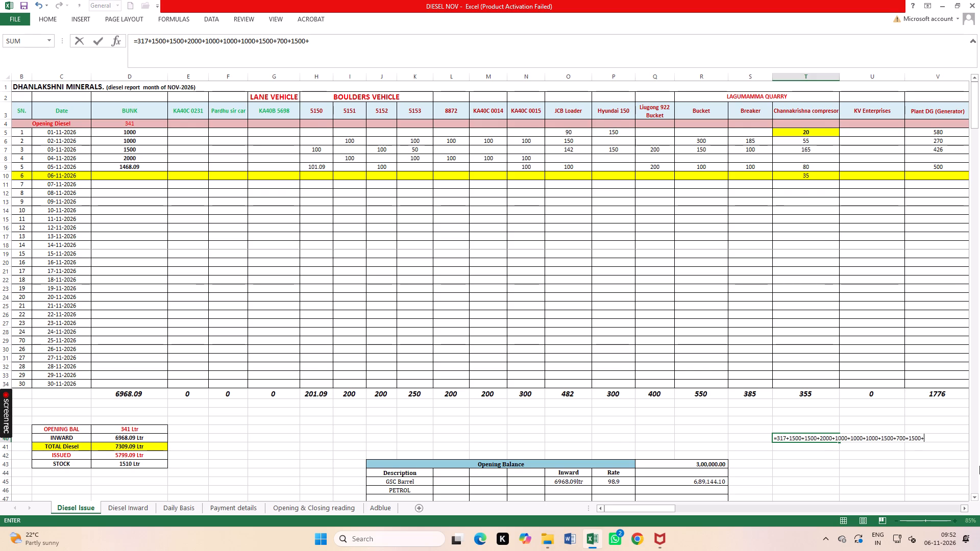
{"action": "type", "text": "1000"}
{"action": "key", "text": "Return"}
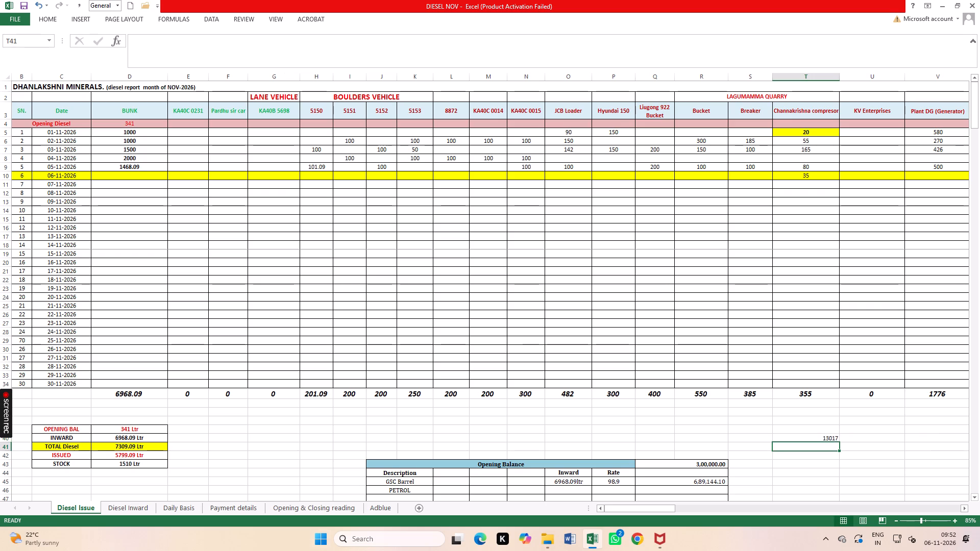
Reopen the T40 formula and subtract 355, 100, 50 and 130 at its end.
{"action": "left_click", "coordinate": [831, 440]}
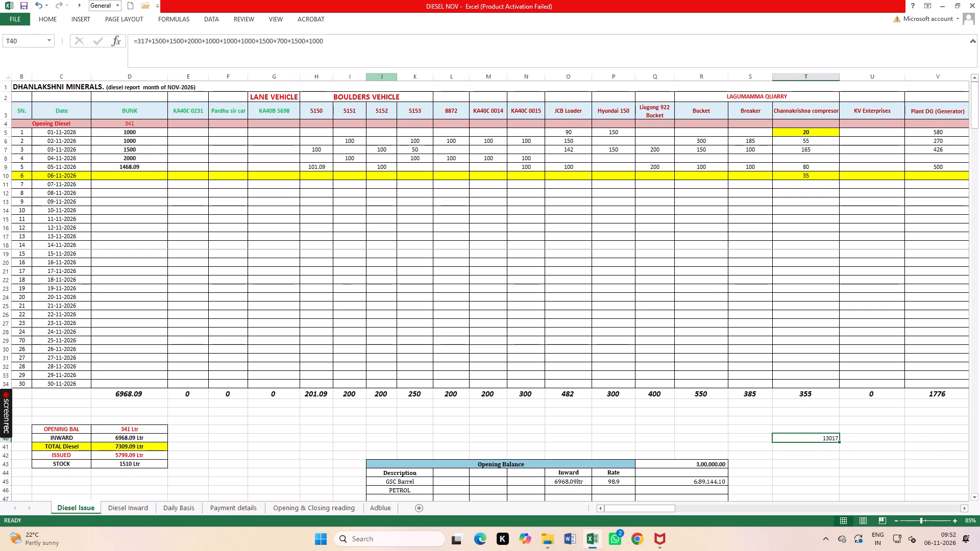
{"action": "left_click", "coordinate": [352, 46]}
{"action": "key", "text": "minus"}
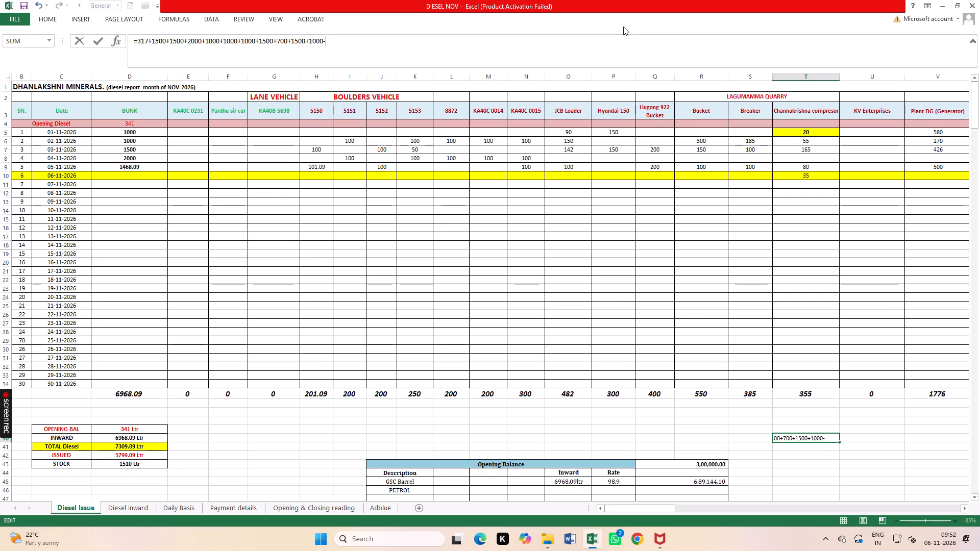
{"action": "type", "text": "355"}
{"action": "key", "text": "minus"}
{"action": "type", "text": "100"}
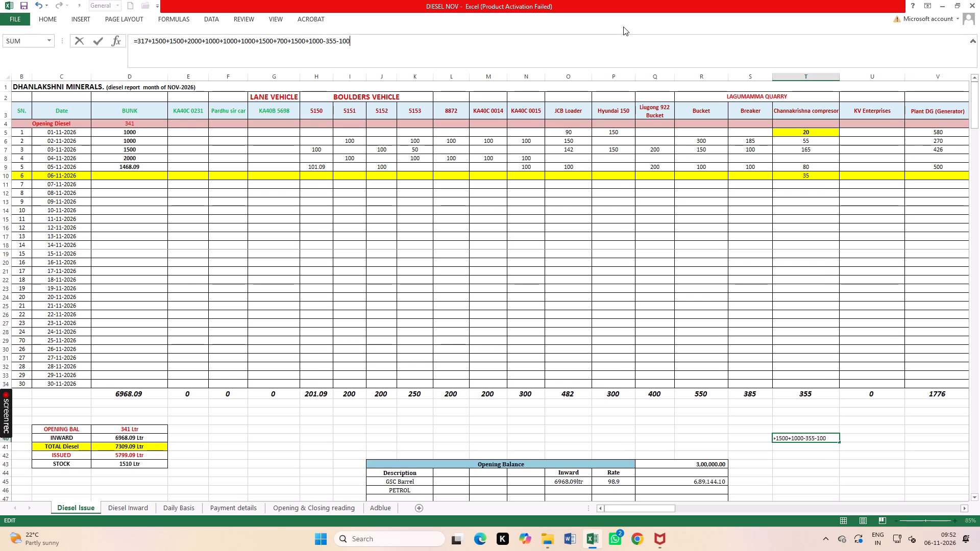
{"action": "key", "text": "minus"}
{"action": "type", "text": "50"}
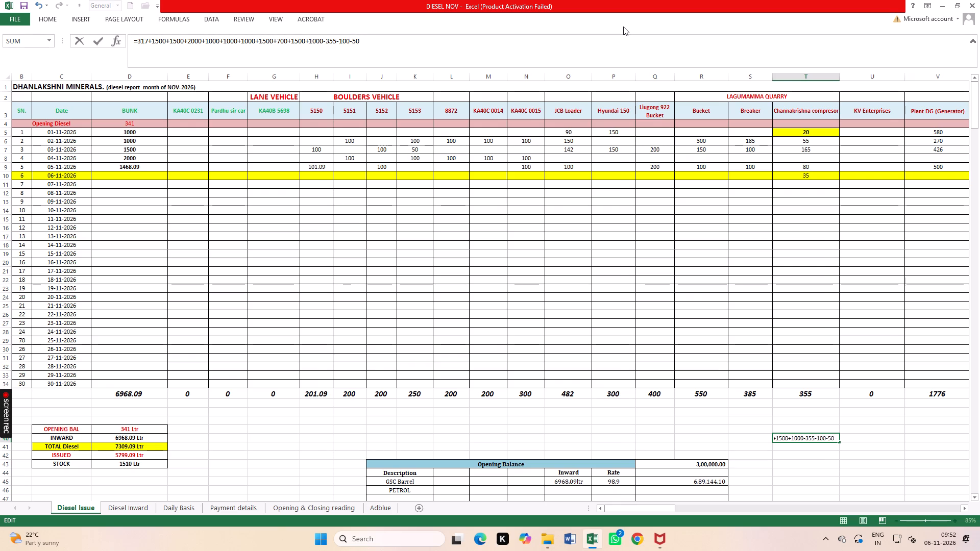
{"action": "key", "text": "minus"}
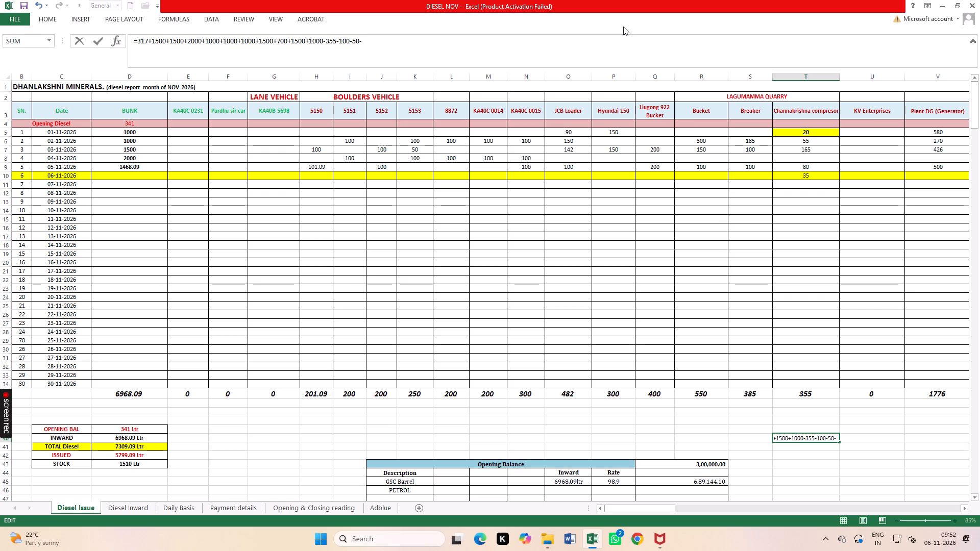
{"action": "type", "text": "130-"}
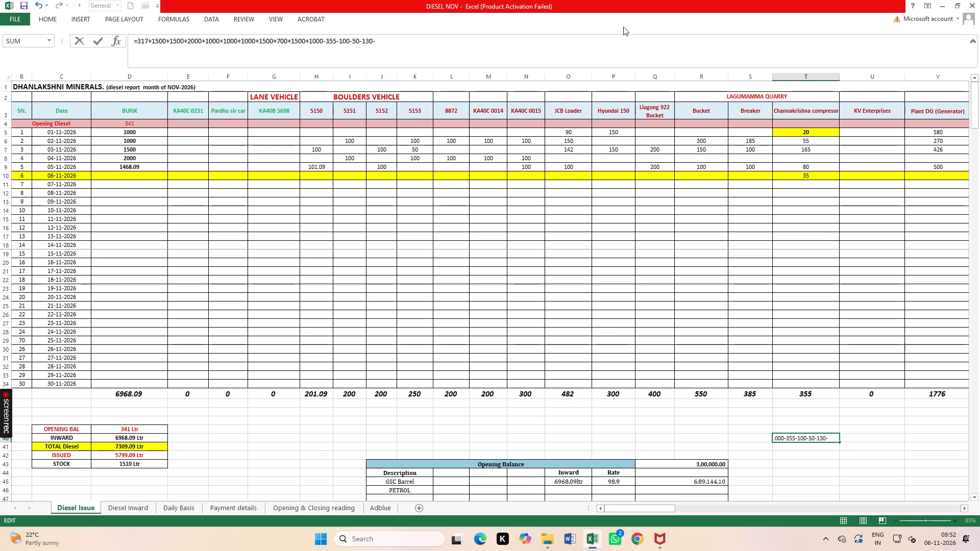
Continue the T40 formula by subtracting 150, 250, 70, 150, 185 and 50 at its end.
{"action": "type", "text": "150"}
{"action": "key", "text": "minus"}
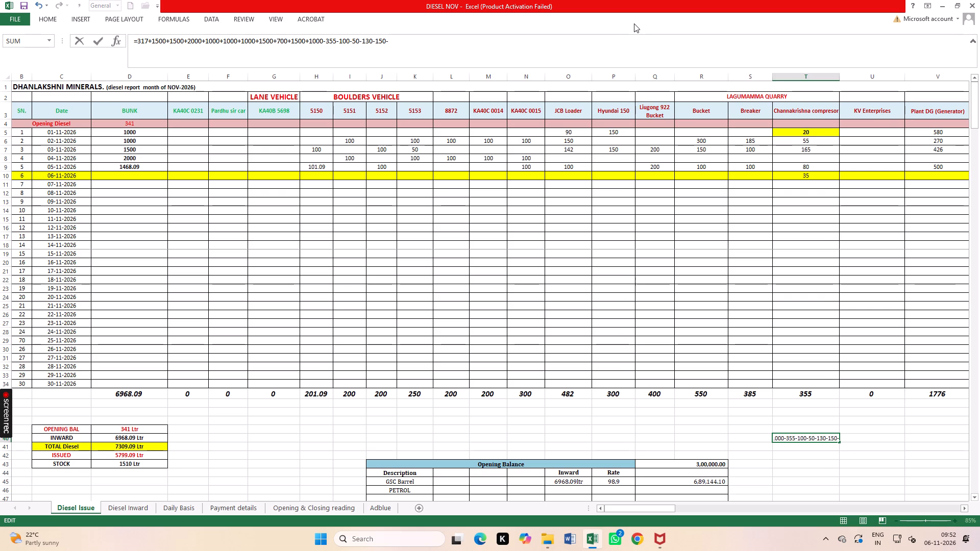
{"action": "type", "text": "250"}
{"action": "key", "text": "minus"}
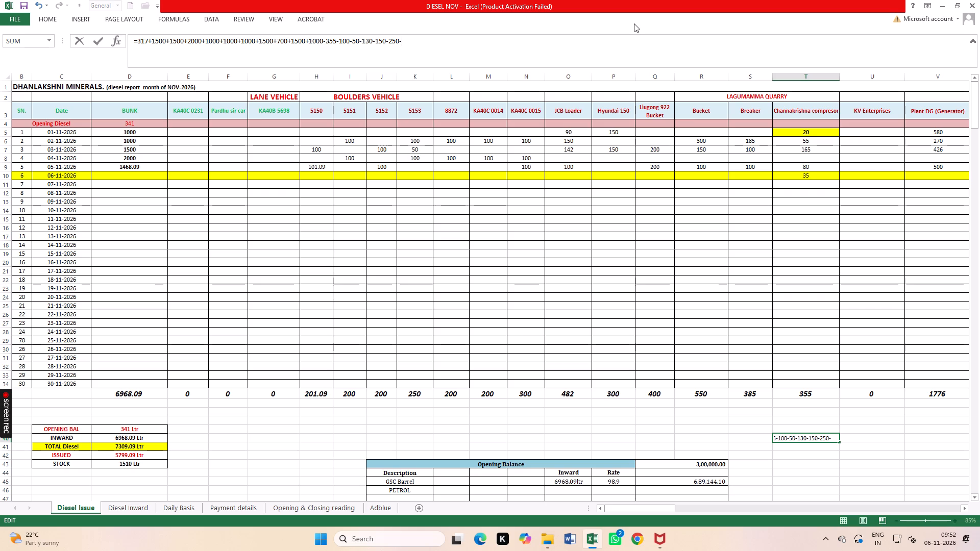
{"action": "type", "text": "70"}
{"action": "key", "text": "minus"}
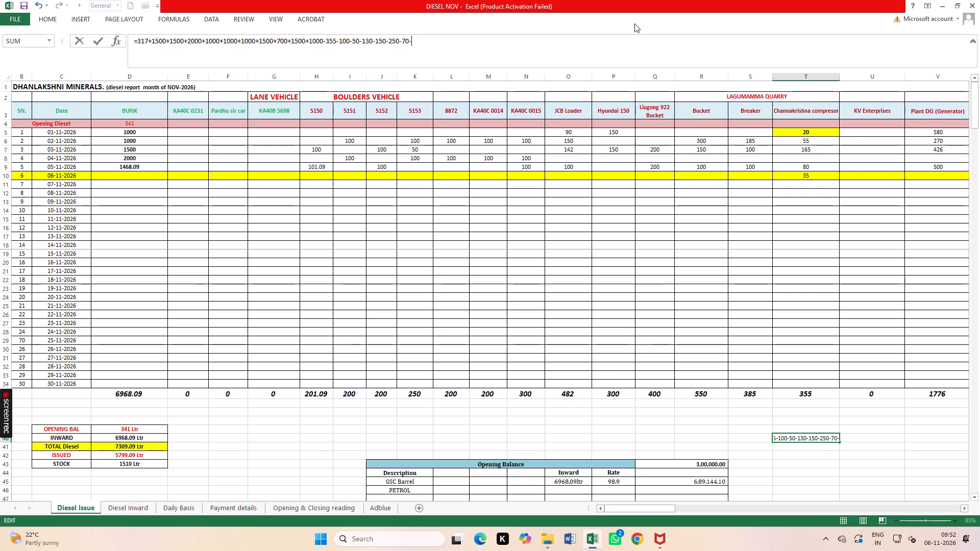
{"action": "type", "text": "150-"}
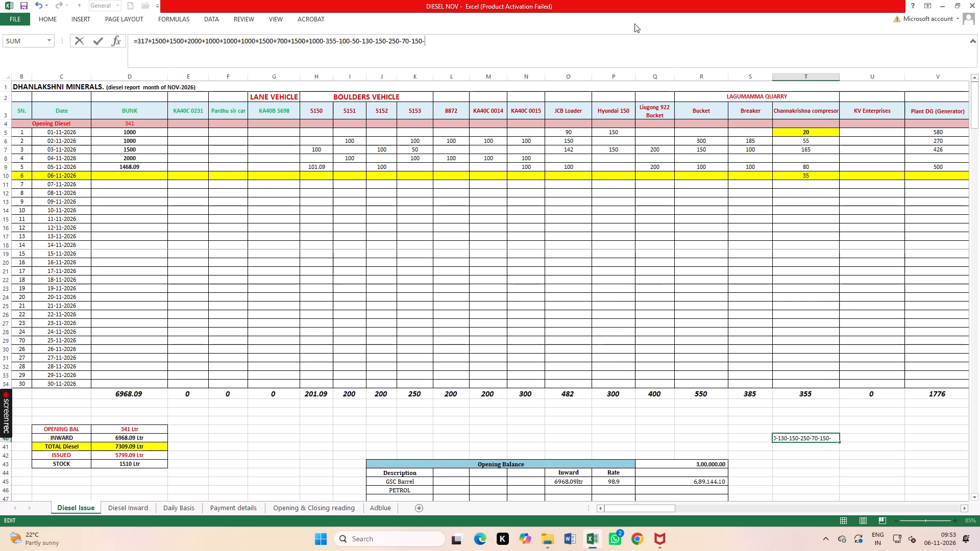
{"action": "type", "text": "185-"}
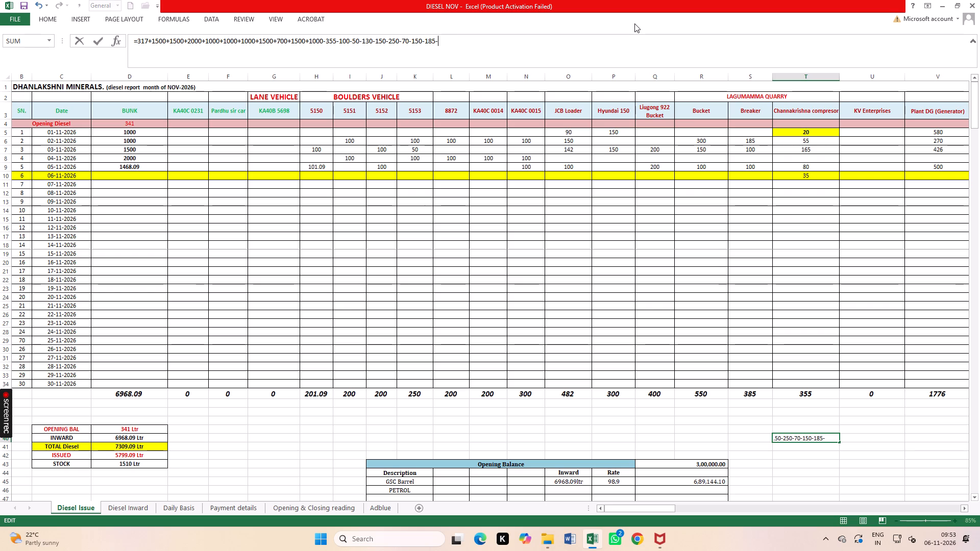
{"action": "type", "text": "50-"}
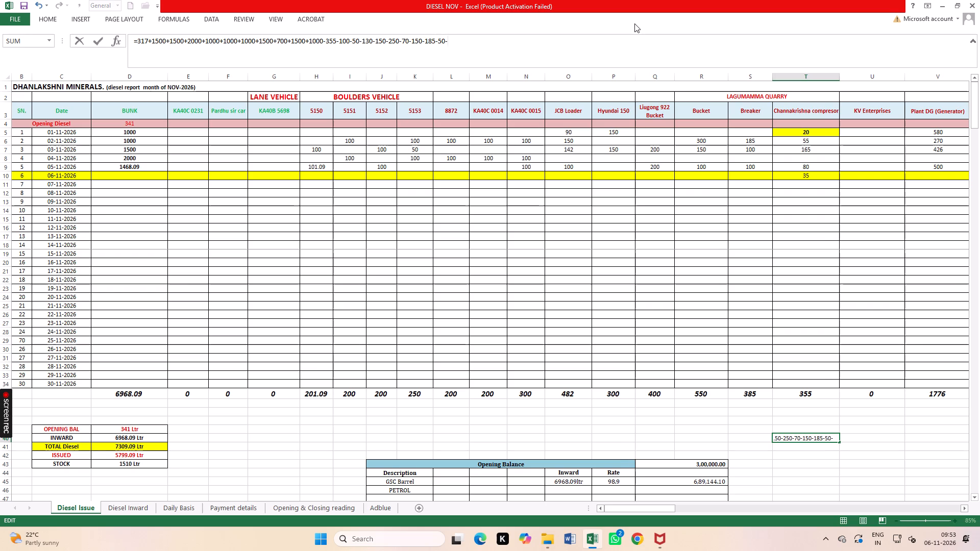
Append deductions of 490, 85, 50, 300, 150 and 131 to the T40 formula.
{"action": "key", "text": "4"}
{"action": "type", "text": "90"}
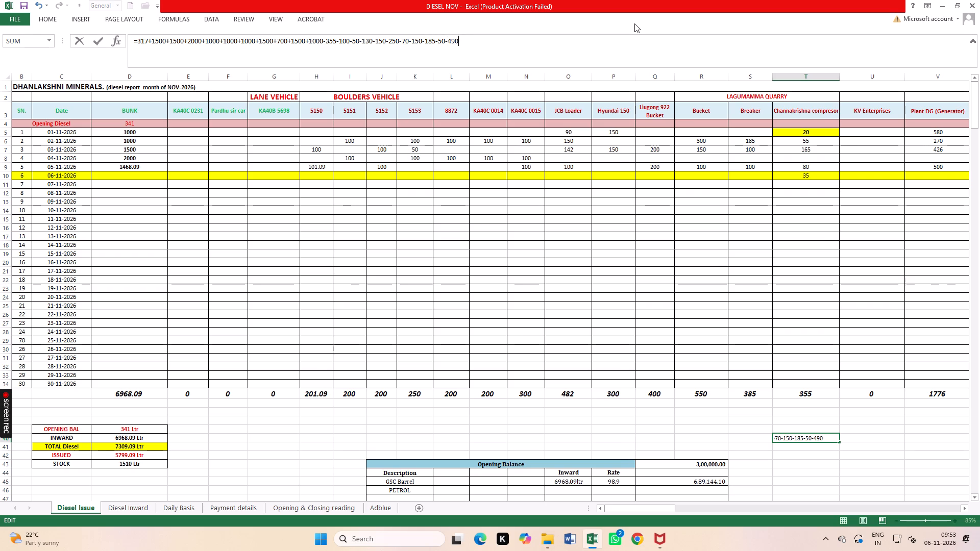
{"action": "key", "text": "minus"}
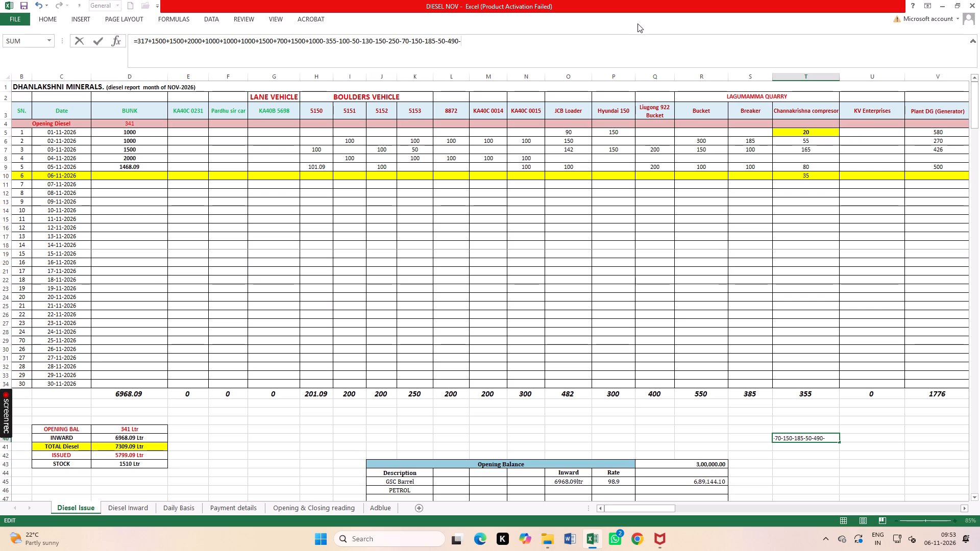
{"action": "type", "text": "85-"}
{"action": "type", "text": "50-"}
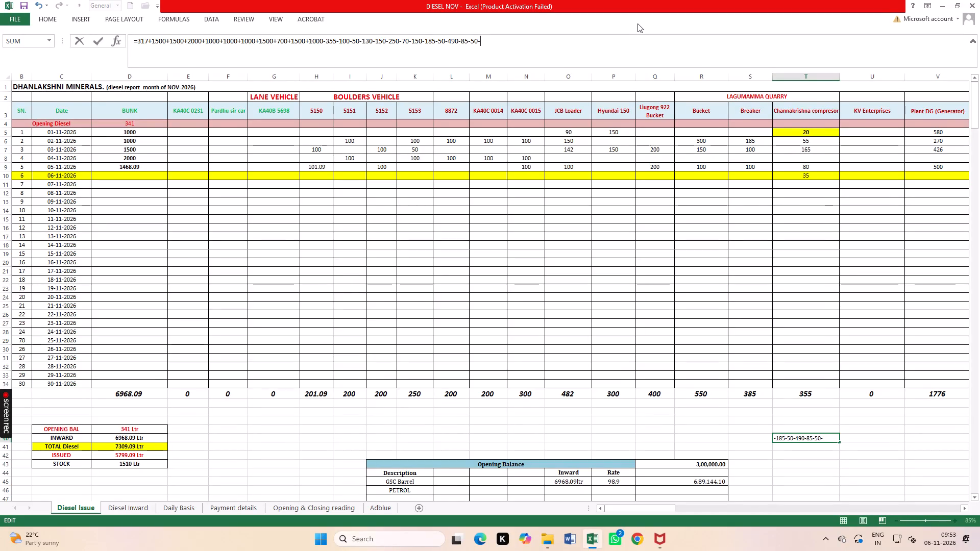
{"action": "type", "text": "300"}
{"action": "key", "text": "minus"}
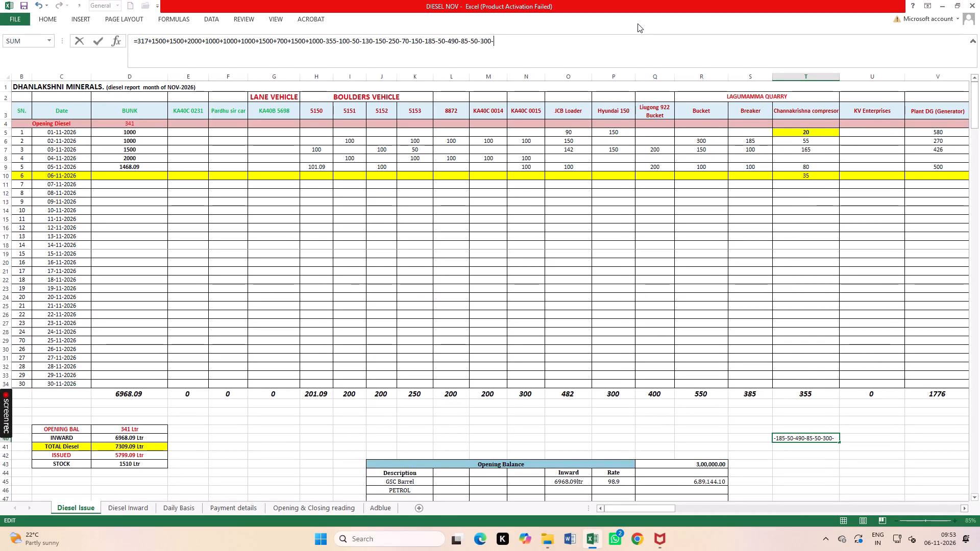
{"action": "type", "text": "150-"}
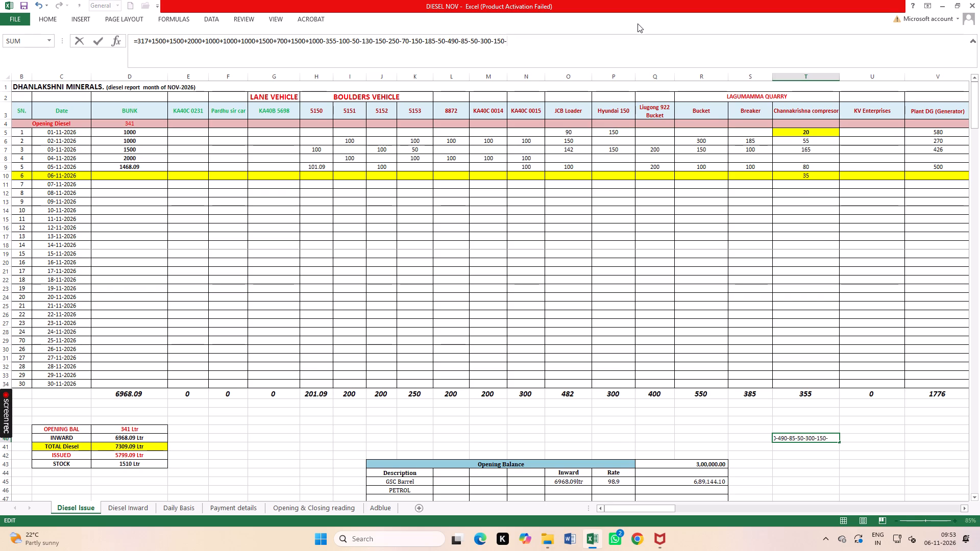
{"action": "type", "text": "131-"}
Subtract 50, 80, 100, 25, 100, 150, 205 and 150 at the end of the T40 formula.
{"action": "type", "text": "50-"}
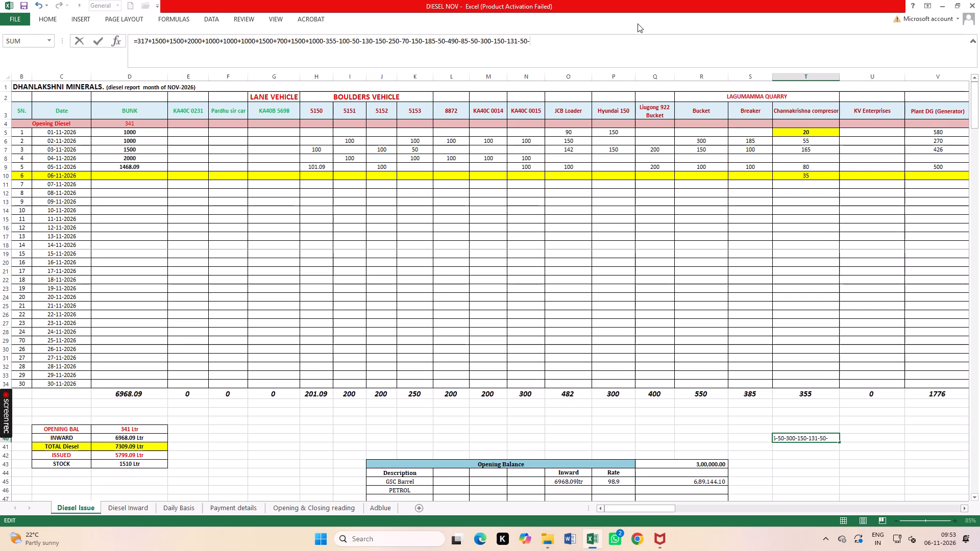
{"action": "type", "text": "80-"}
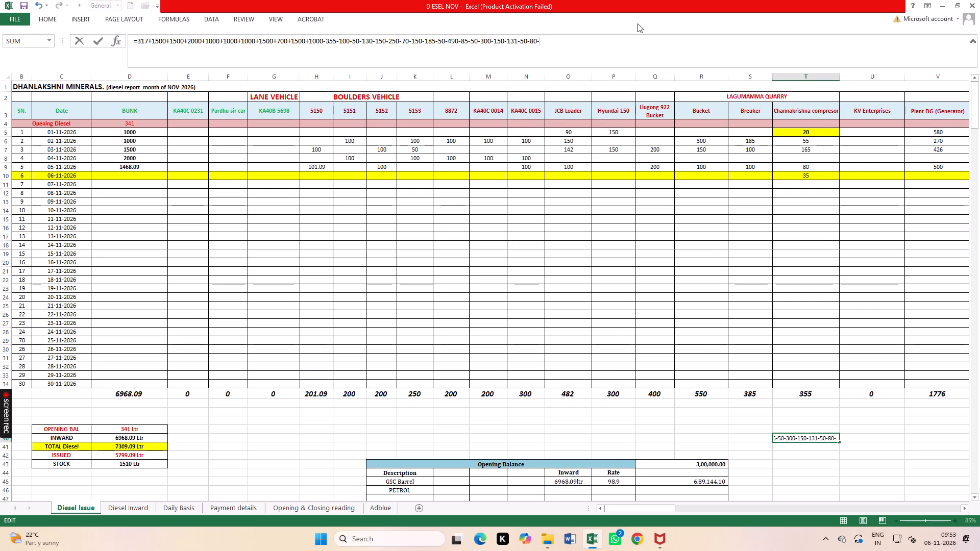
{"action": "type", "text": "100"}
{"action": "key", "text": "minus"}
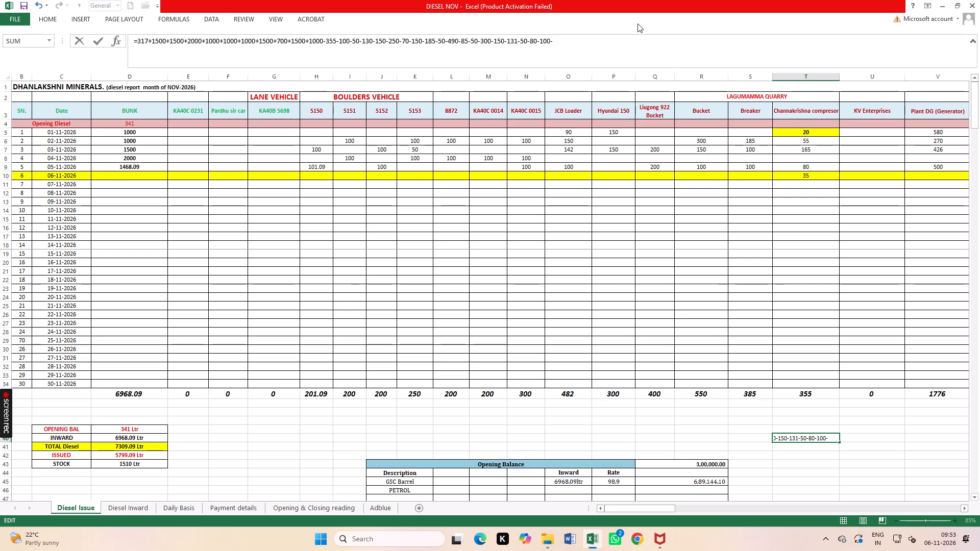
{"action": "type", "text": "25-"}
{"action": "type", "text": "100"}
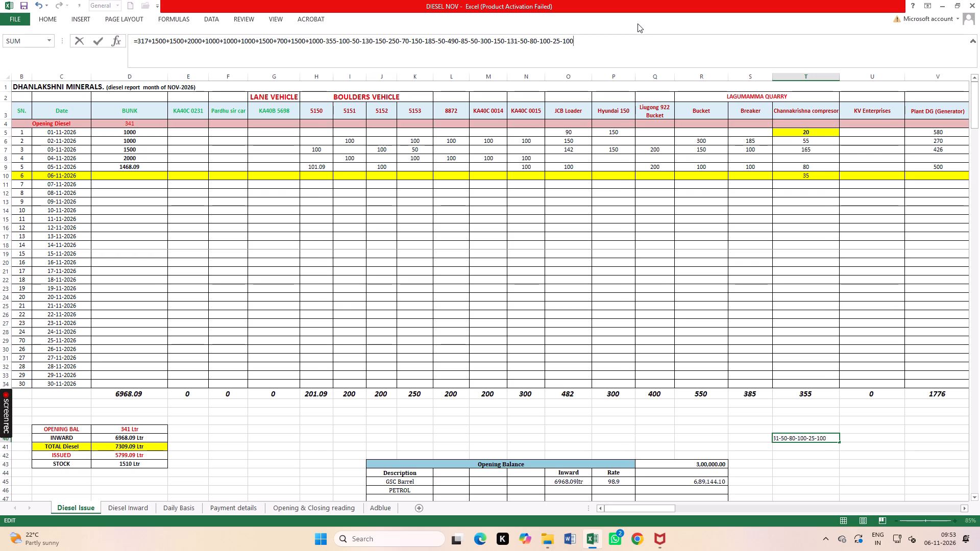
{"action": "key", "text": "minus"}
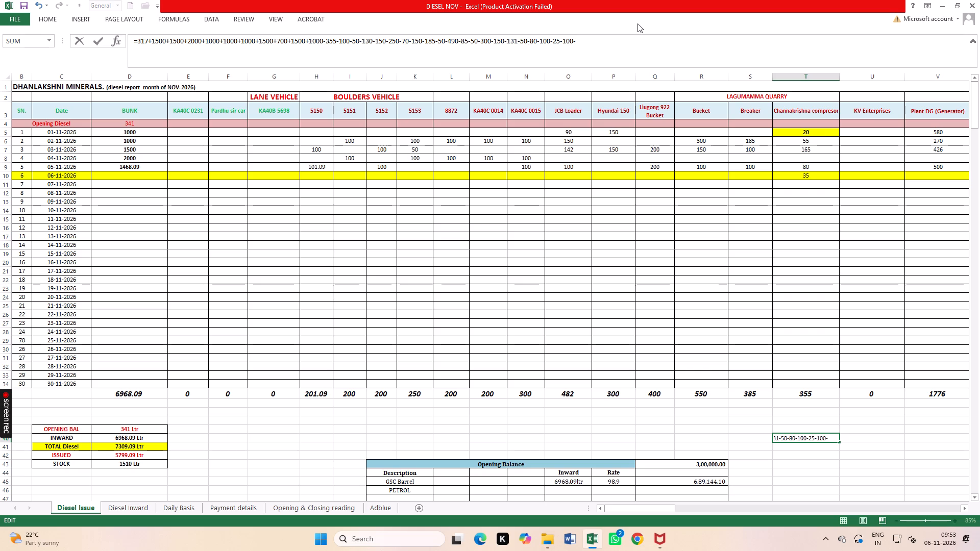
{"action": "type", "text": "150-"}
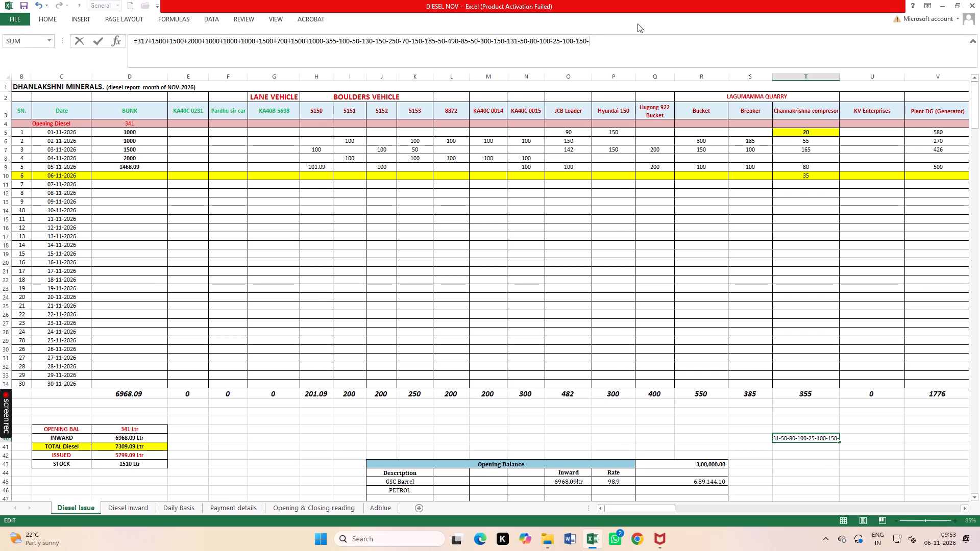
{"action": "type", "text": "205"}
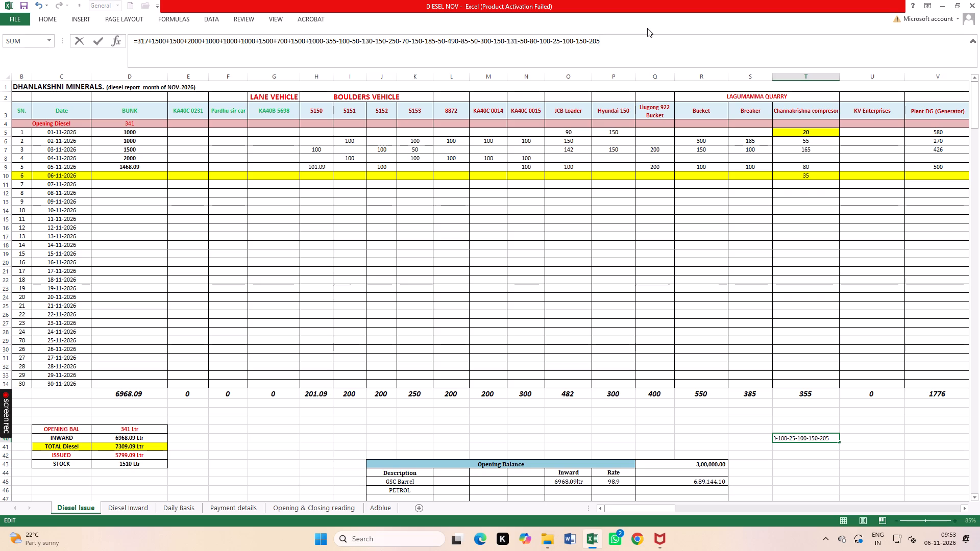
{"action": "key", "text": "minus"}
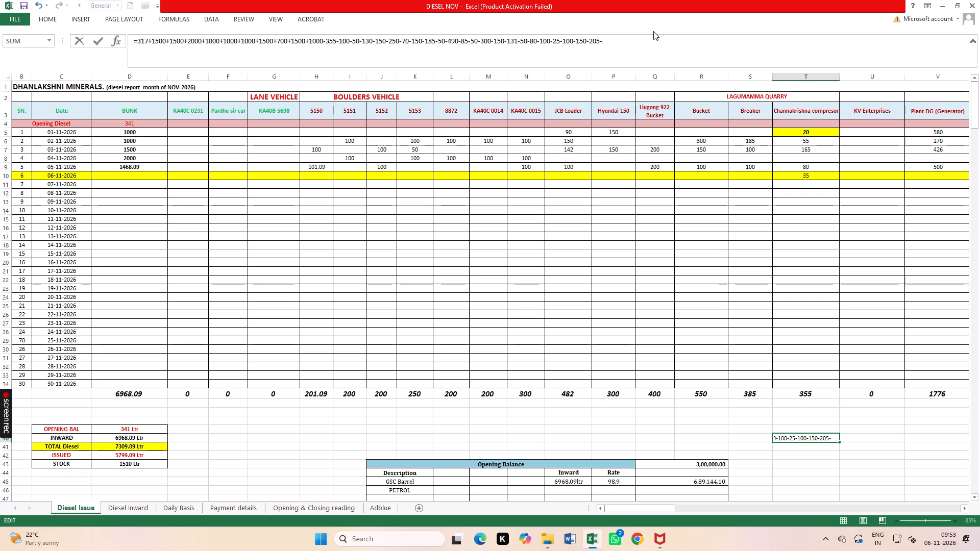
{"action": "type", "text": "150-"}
Extend the T40 formula with deductions of 200, 300, 100, 58 and 85.
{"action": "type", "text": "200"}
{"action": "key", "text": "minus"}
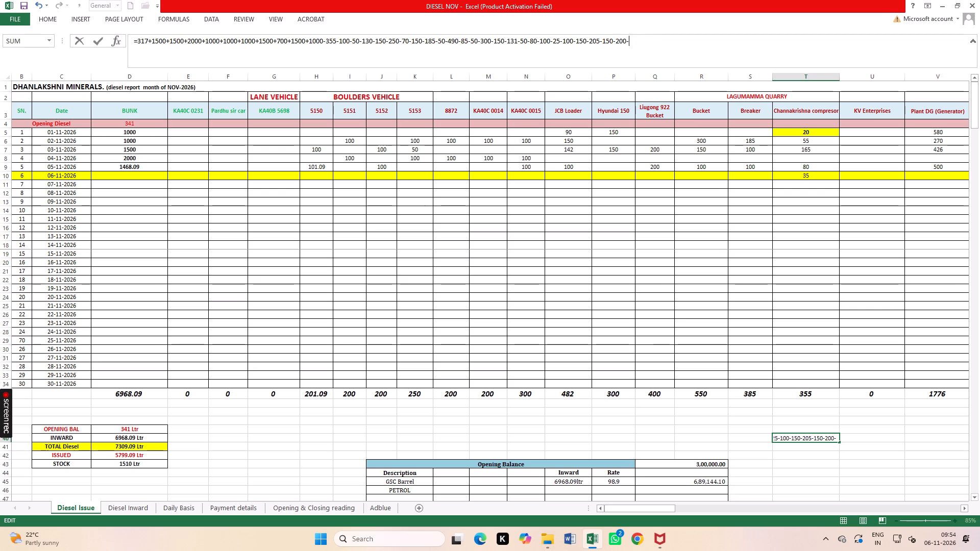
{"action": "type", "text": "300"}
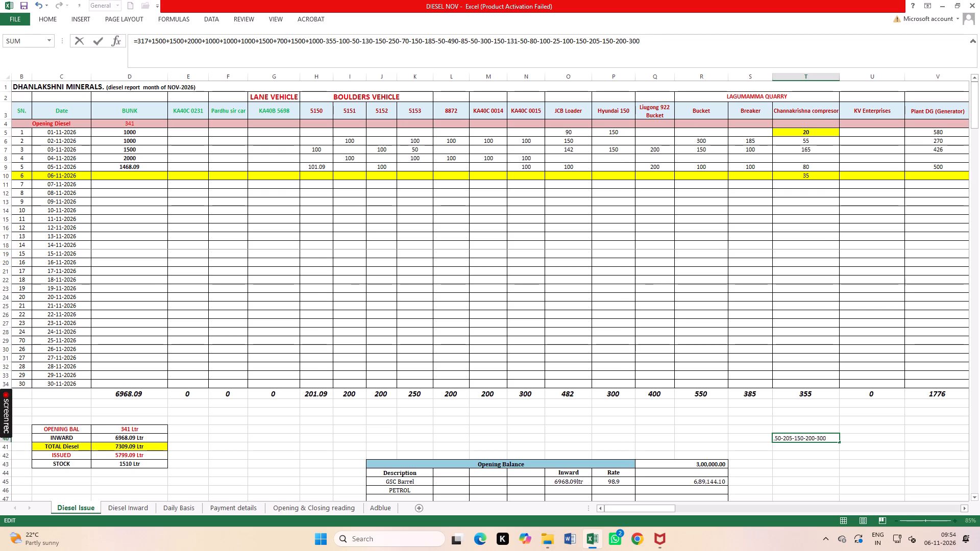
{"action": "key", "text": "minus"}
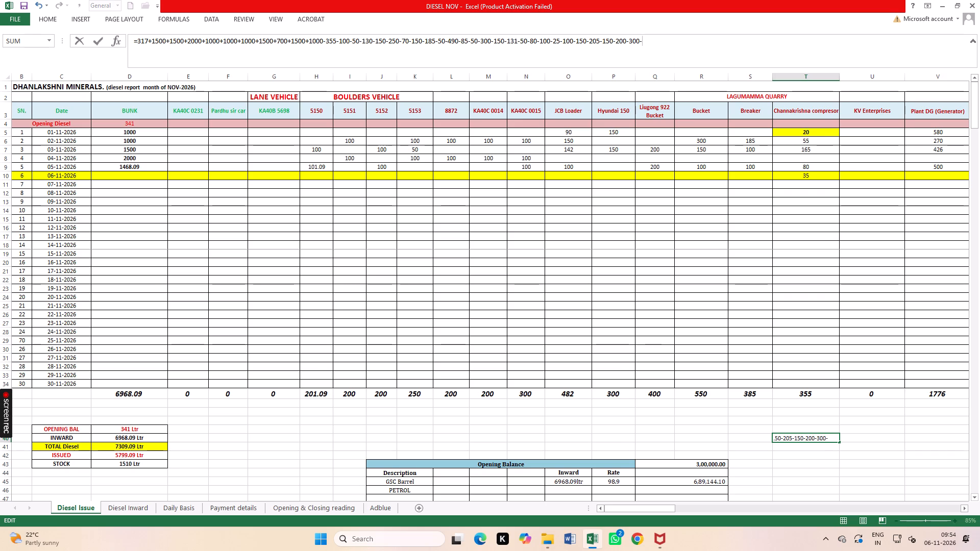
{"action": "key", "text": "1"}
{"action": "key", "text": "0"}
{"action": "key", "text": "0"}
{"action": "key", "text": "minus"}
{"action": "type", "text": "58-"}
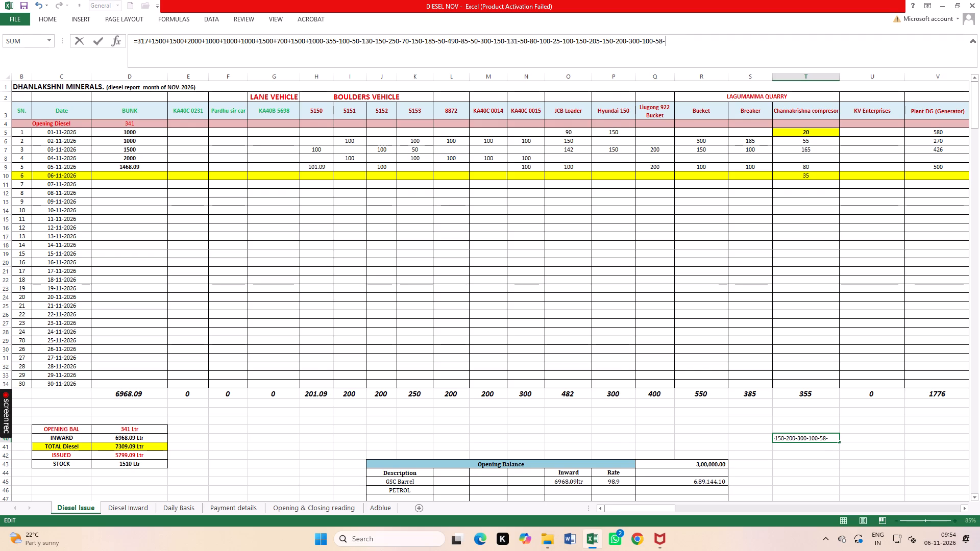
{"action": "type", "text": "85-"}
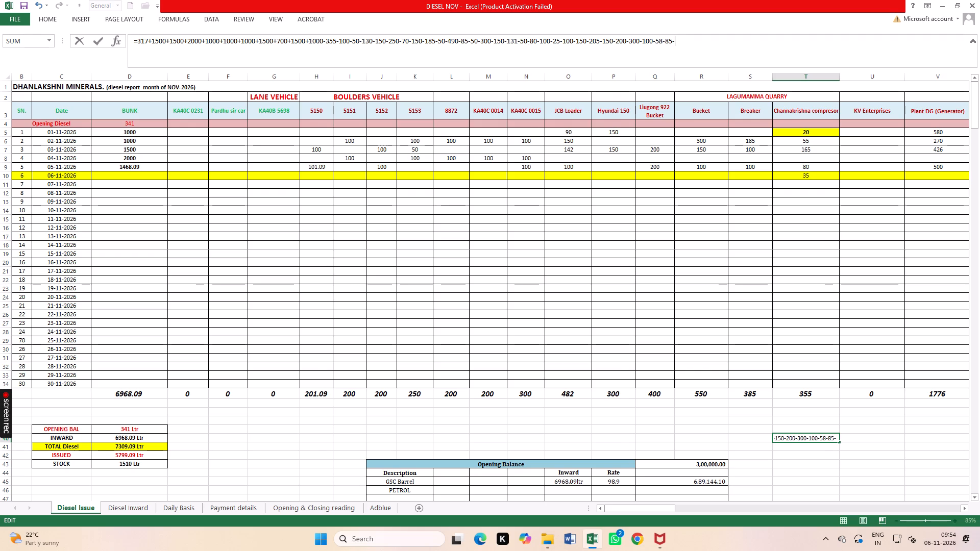
Continue the T40 formula by subtracting 342, 170, 220, 90, 70 and 121 at its end.
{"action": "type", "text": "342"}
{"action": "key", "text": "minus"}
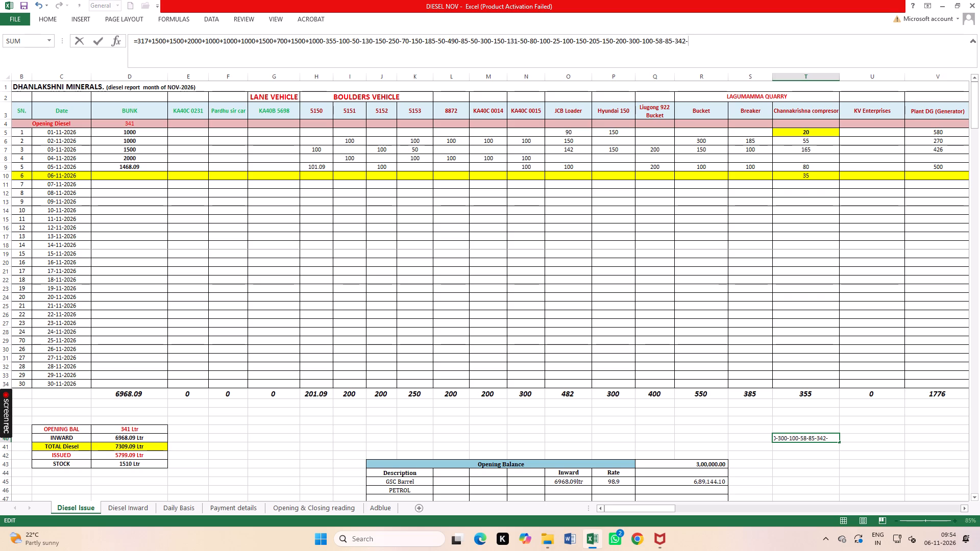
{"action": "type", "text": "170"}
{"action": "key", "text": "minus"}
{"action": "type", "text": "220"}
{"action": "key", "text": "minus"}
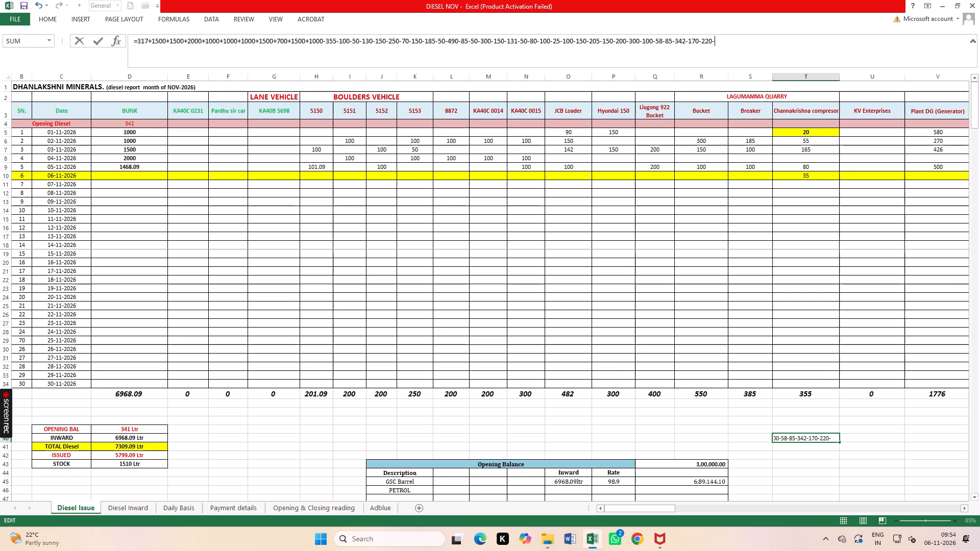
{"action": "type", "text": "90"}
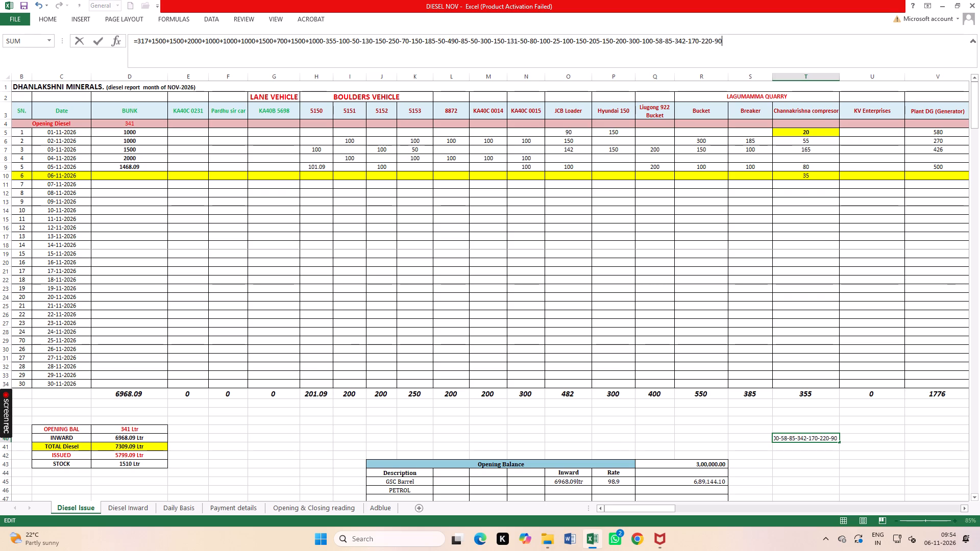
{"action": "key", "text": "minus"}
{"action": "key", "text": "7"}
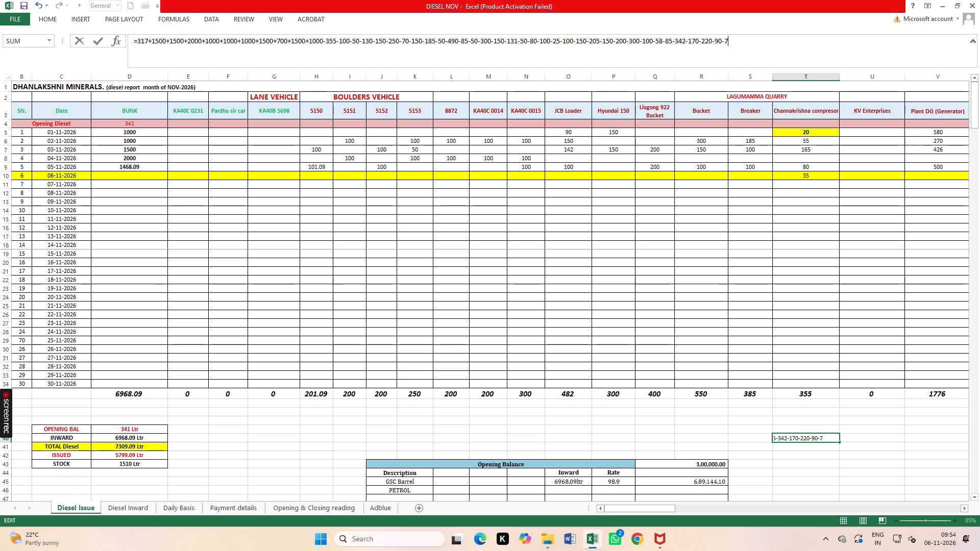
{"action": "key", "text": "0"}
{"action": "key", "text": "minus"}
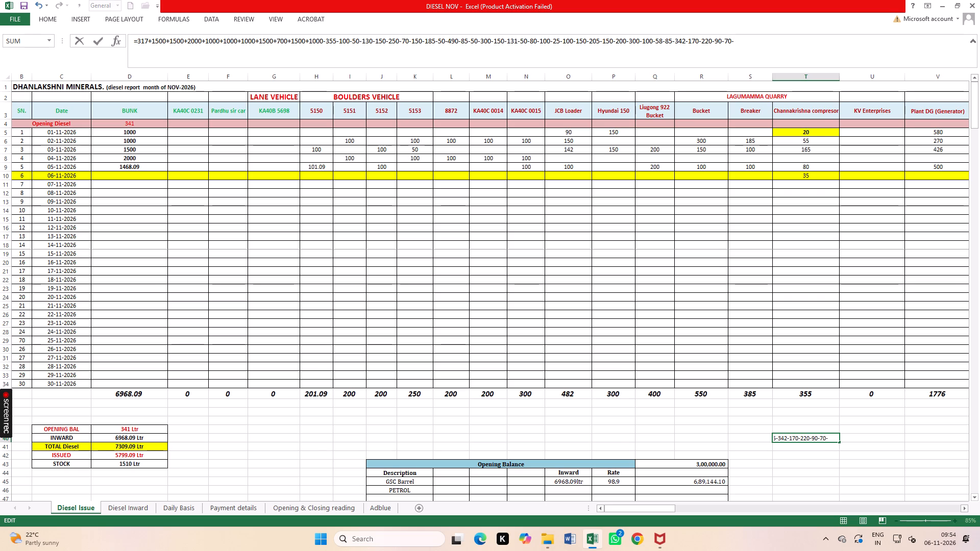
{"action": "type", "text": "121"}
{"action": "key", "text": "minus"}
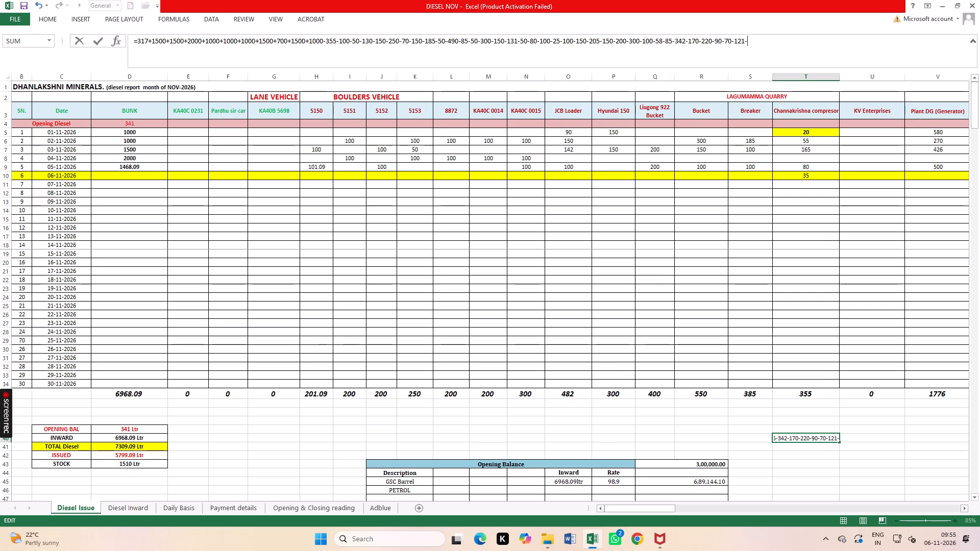
Append deductions of 600, 35, 218, 158 and 200 to the T40 formula.
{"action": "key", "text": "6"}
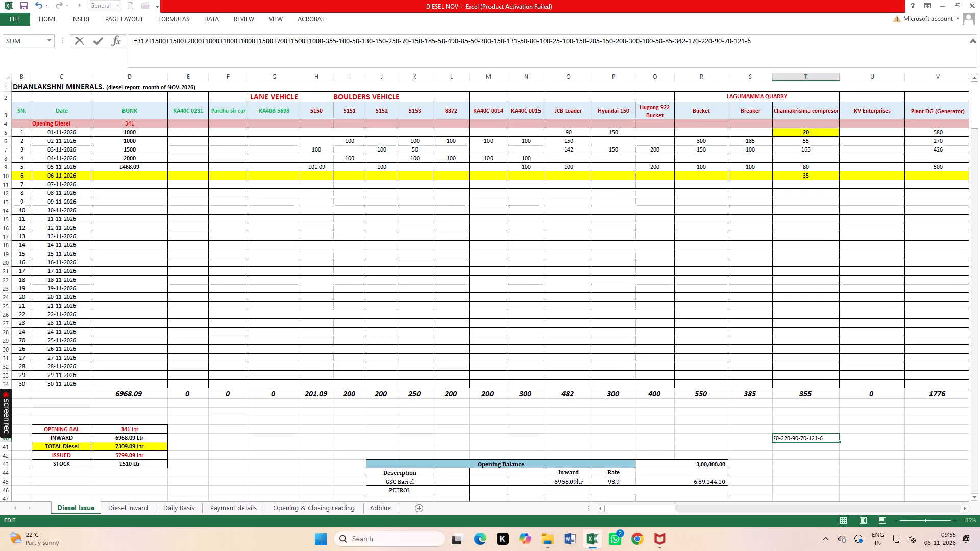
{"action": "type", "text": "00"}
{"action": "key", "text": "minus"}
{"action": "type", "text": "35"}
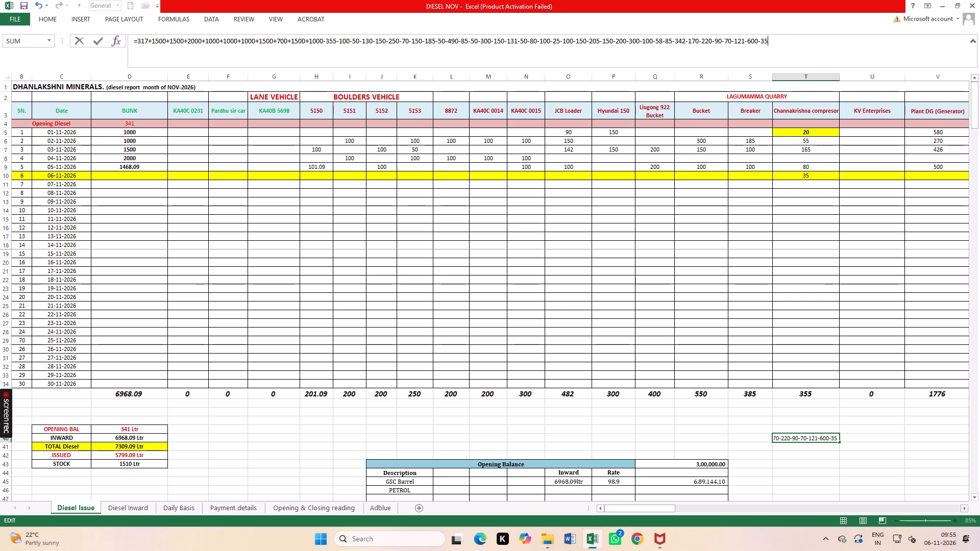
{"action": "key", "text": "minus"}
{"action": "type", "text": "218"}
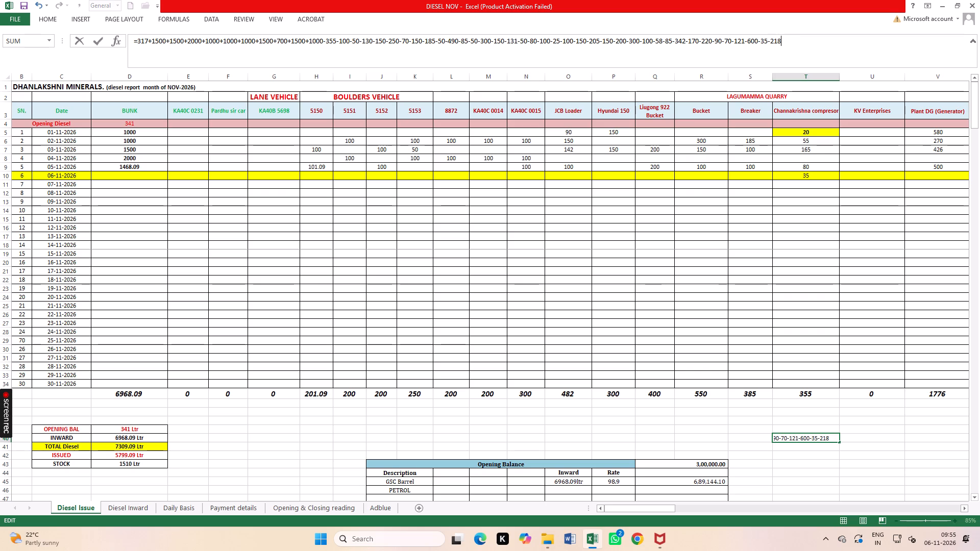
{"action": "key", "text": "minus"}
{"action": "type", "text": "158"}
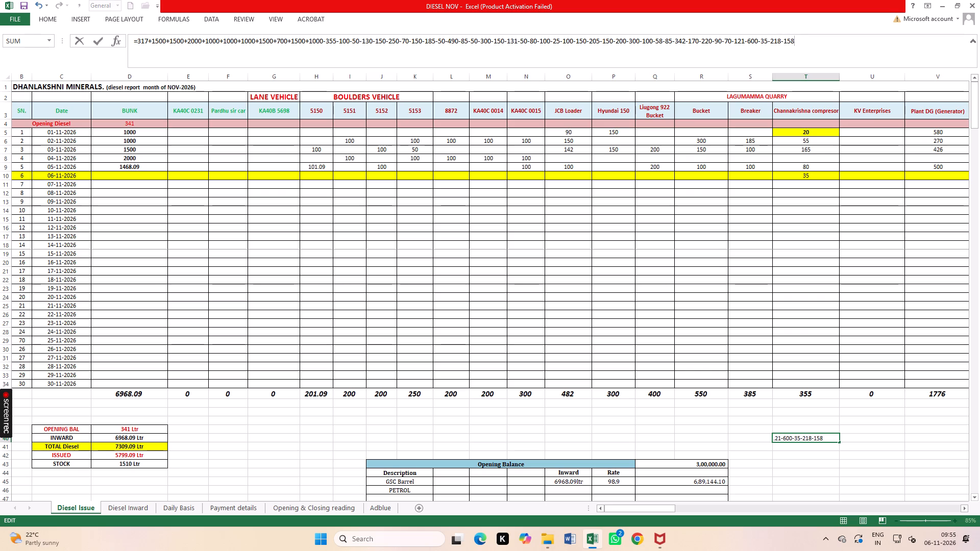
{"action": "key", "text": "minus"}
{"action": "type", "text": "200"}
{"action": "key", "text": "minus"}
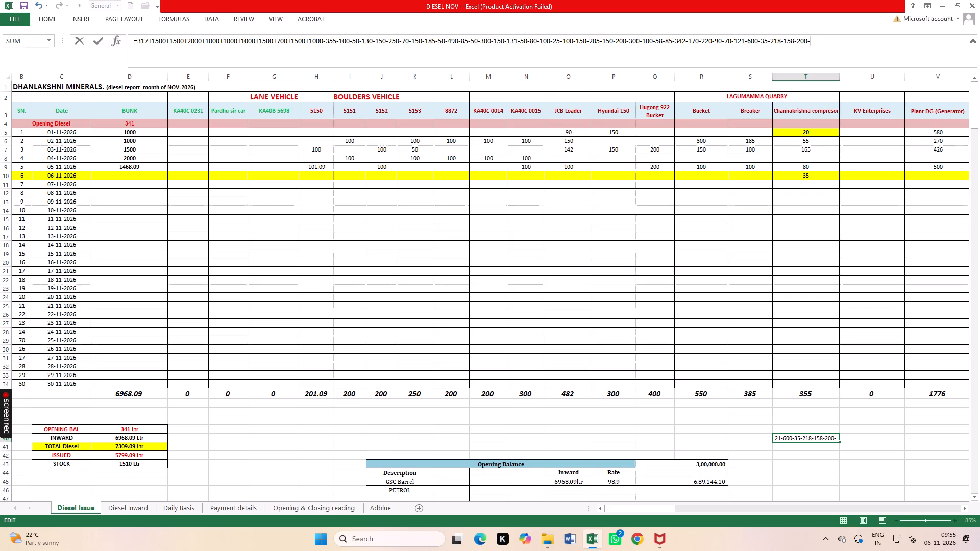
Extend the T40 formula with deductions of 60, 200, 145, 100, 90 and 201.
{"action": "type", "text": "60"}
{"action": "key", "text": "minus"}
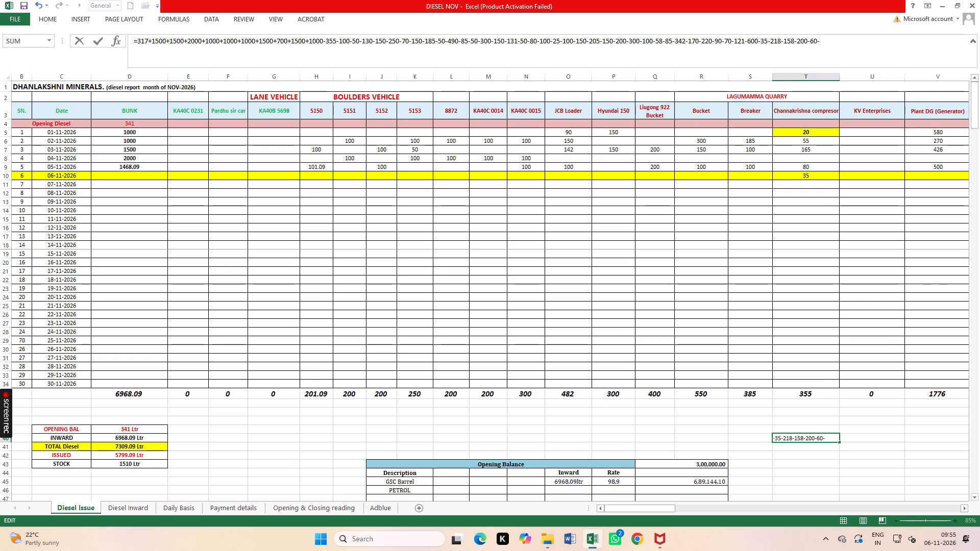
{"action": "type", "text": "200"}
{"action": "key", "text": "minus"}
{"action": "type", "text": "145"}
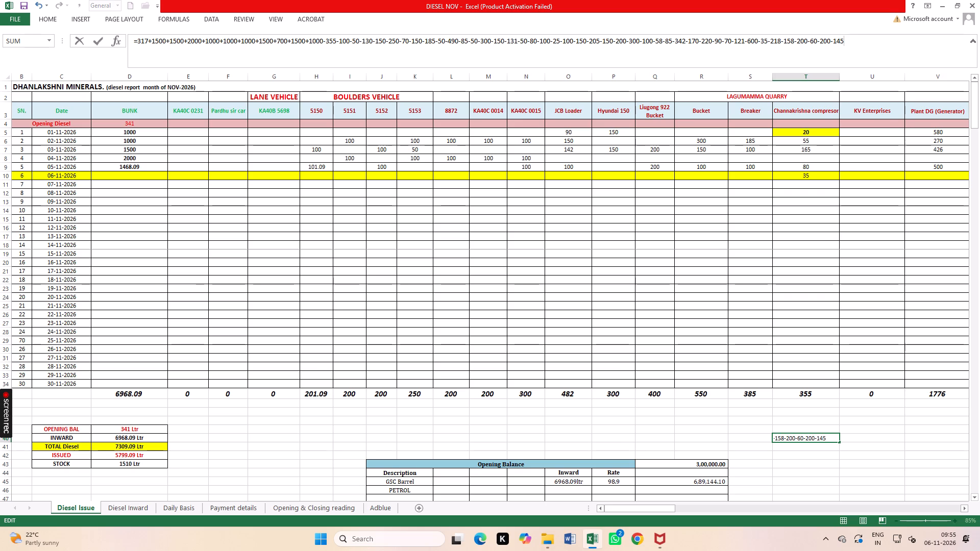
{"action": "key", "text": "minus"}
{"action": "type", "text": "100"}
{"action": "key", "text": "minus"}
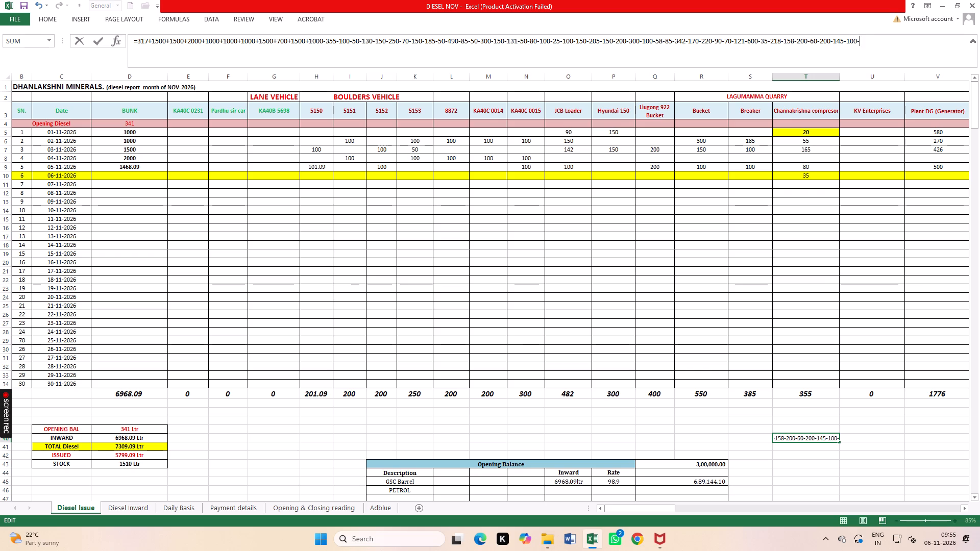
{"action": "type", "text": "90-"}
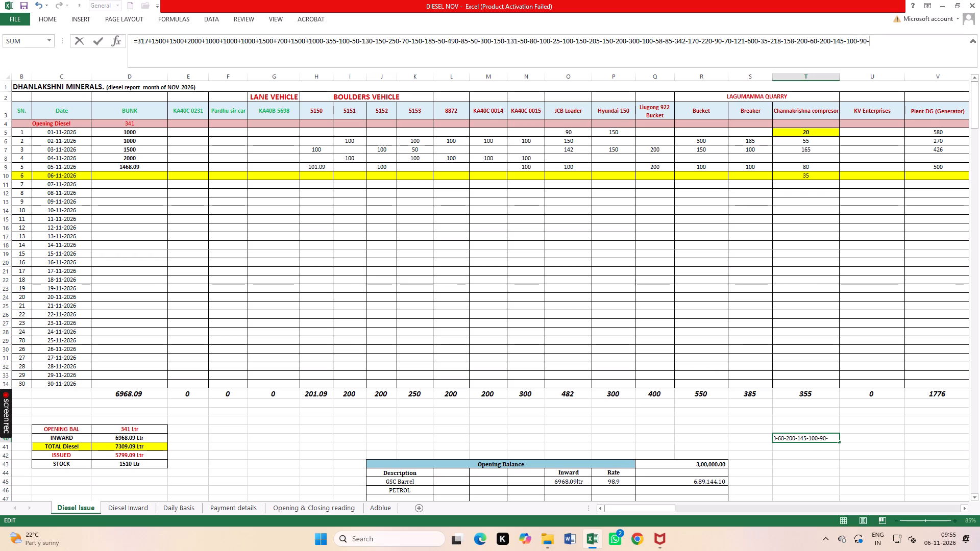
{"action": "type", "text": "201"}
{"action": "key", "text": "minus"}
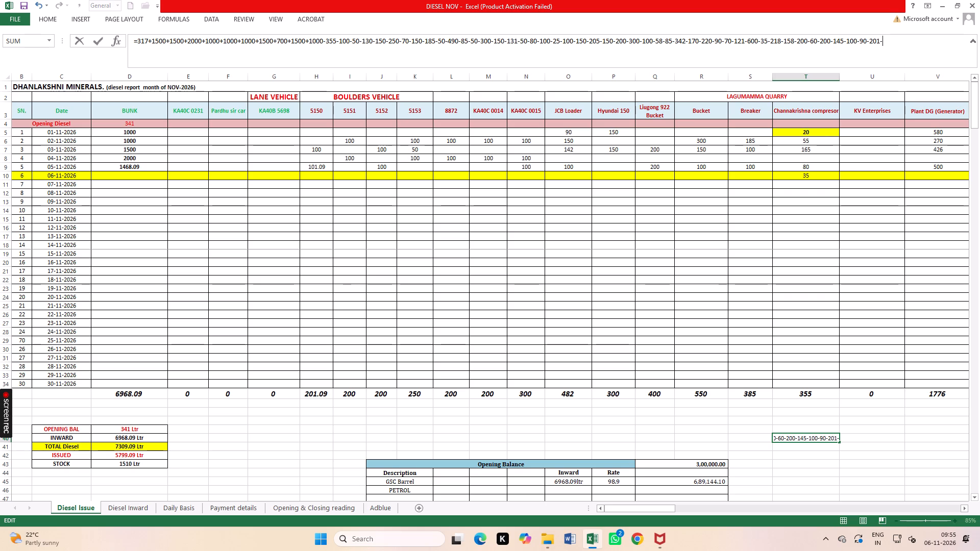
Extend the T40 formula with deductions of 290, 150, 205, 48, 85 and 176.
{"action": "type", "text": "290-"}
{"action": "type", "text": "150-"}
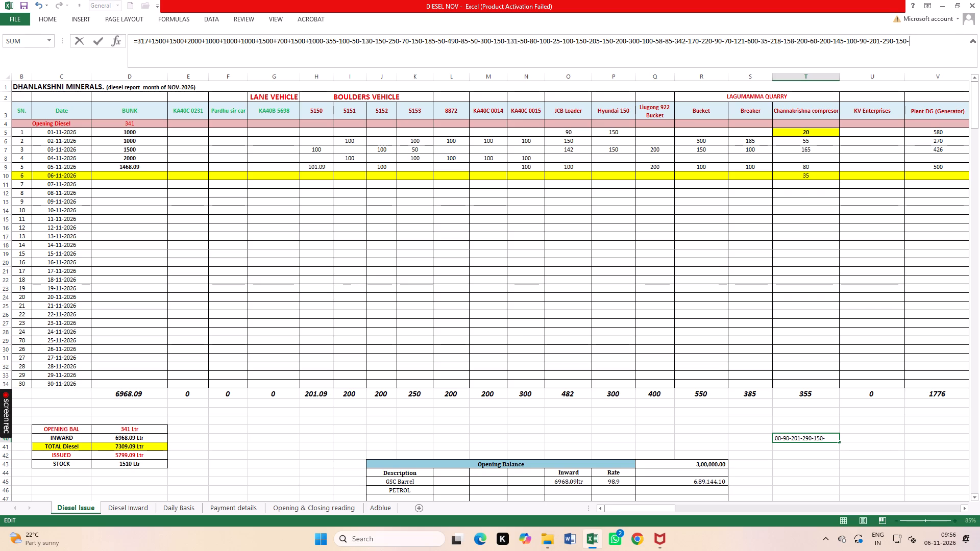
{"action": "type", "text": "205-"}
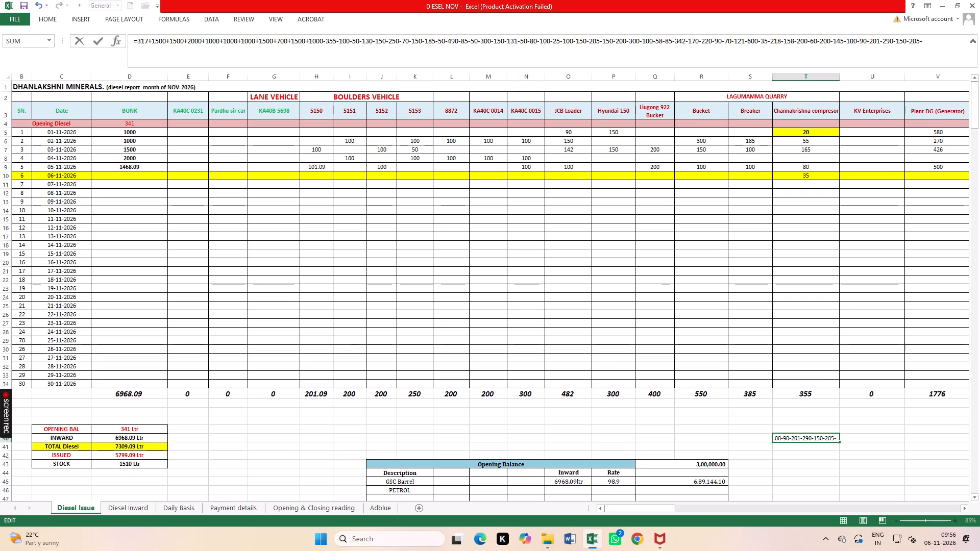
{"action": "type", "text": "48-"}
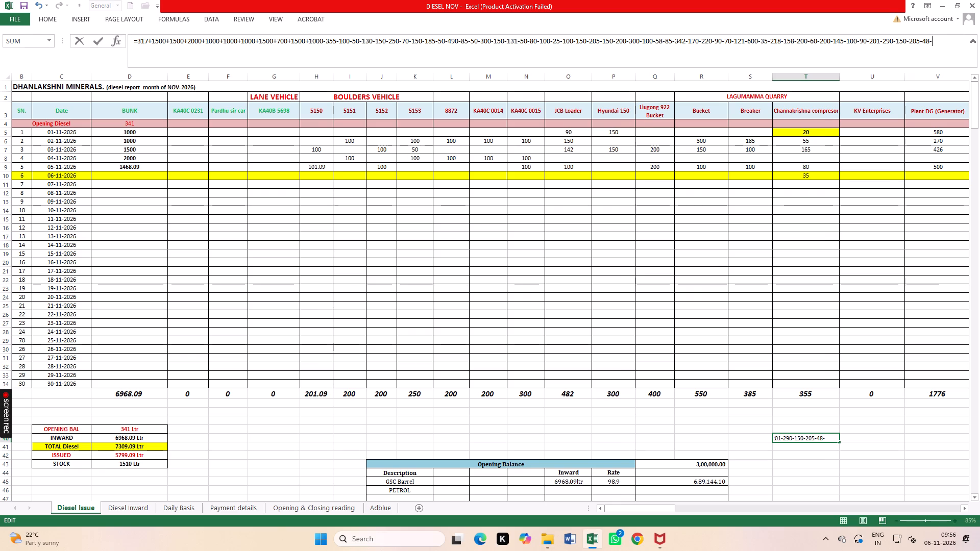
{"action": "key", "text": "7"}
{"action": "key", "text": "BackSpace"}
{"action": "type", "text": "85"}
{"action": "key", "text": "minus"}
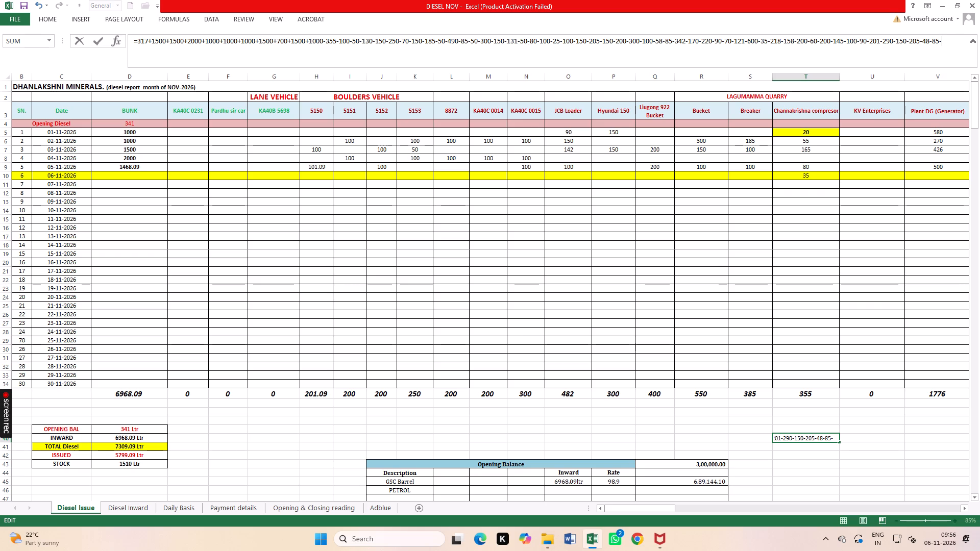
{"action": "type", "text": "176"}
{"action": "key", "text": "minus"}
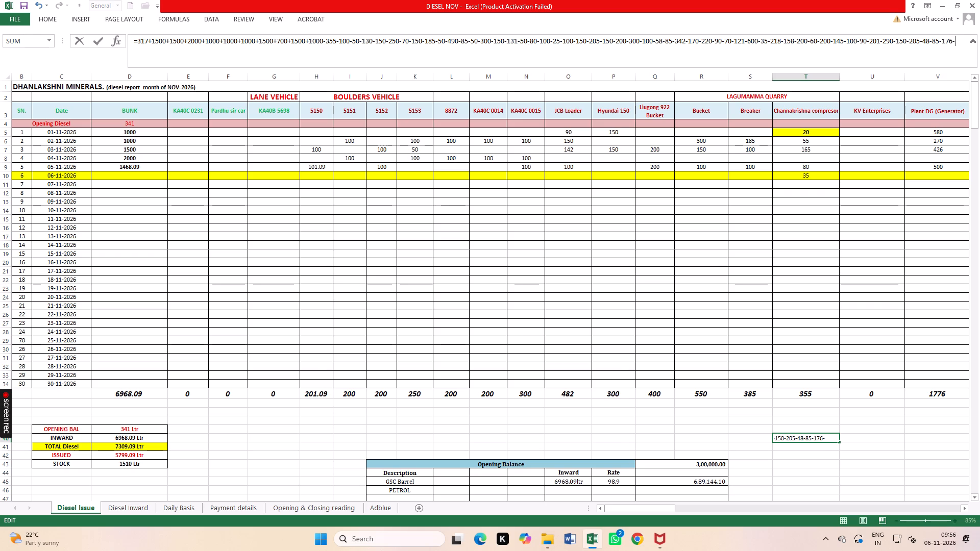
Continue the T40 formula by subtracting 22, 300, 175, 160, 120 and 50 at its end.
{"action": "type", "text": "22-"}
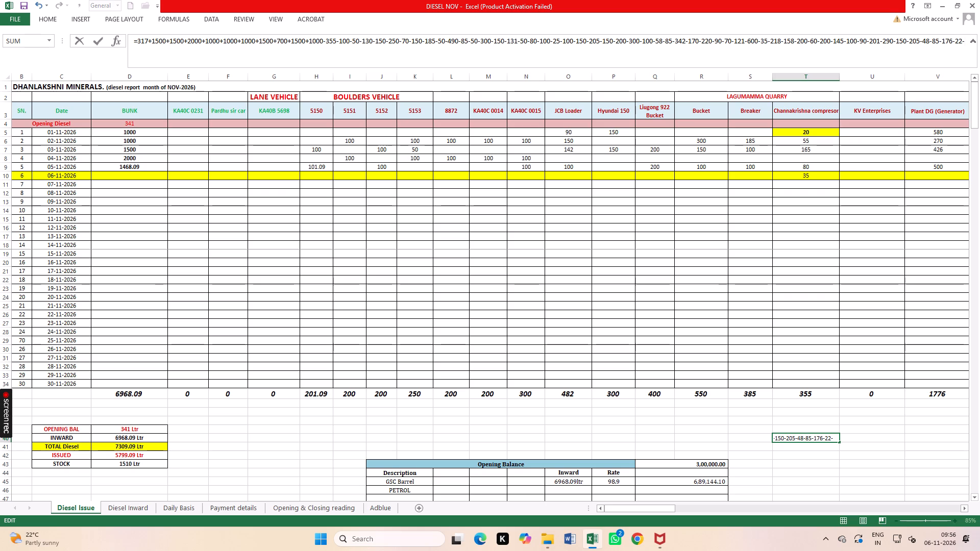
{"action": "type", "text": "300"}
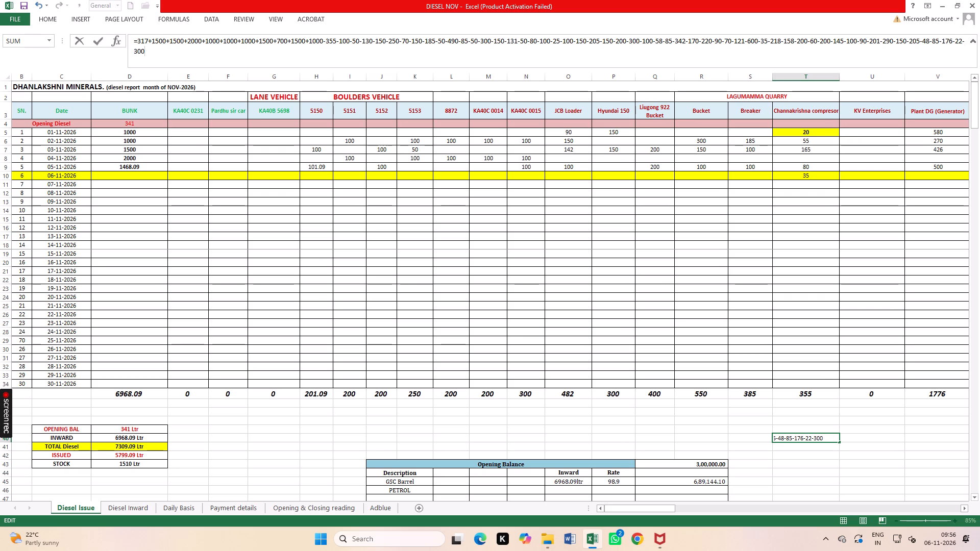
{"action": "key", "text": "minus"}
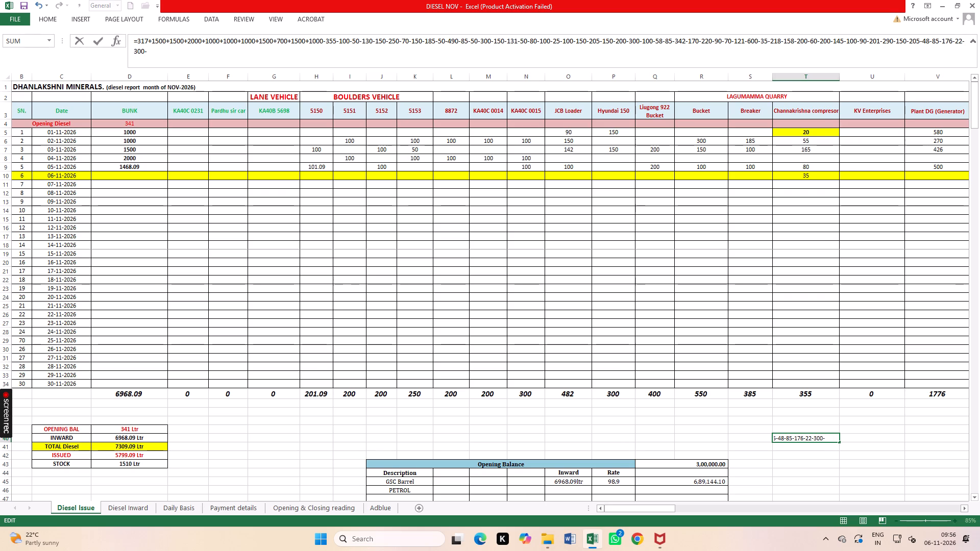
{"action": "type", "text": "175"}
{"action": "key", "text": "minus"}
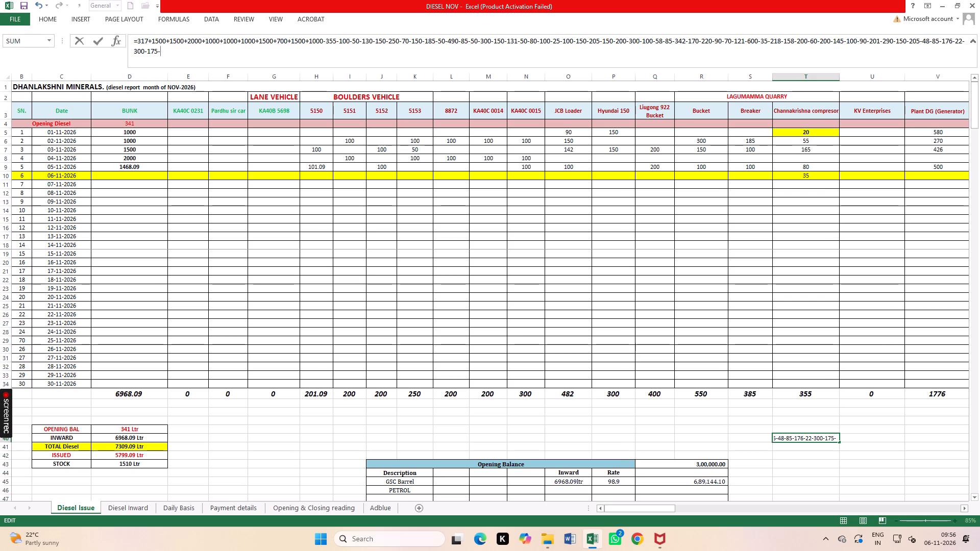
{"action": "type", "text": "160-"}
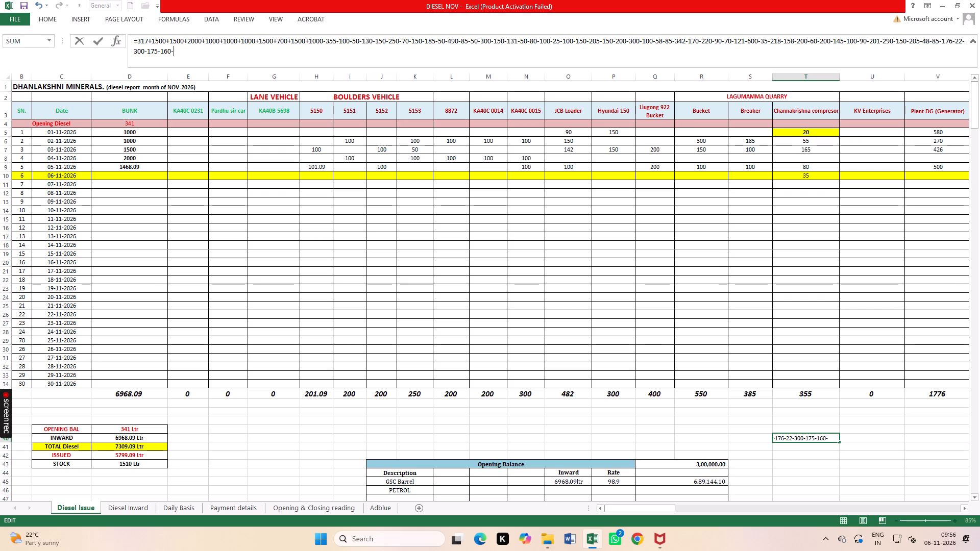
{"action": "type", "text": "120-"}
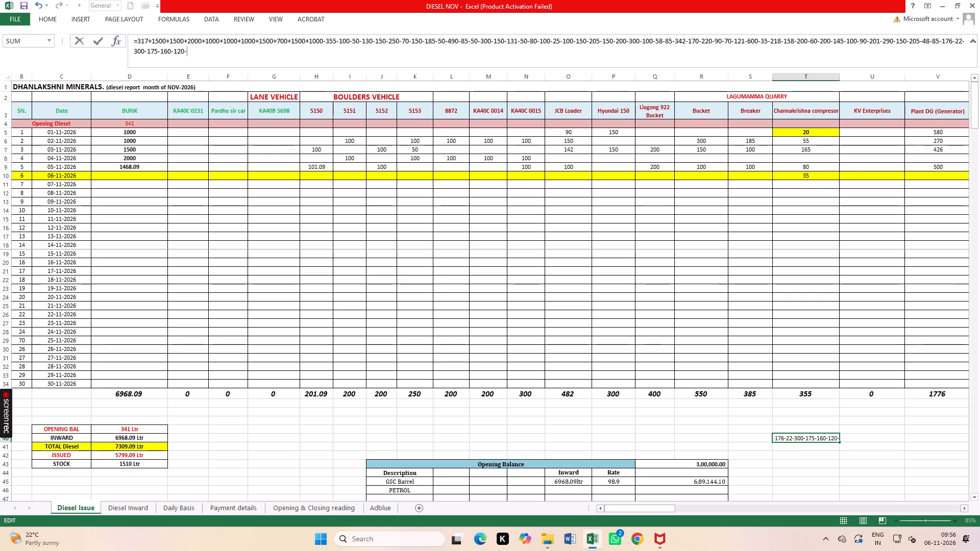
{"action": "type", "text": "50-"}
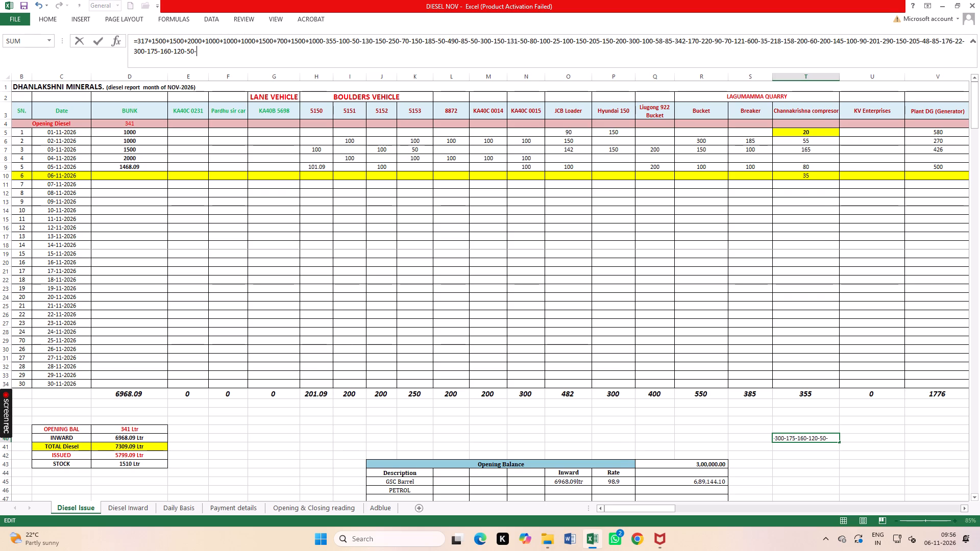
Append deductions of 100, 66, 235, 35, 72 and 100 to the T40 formula.
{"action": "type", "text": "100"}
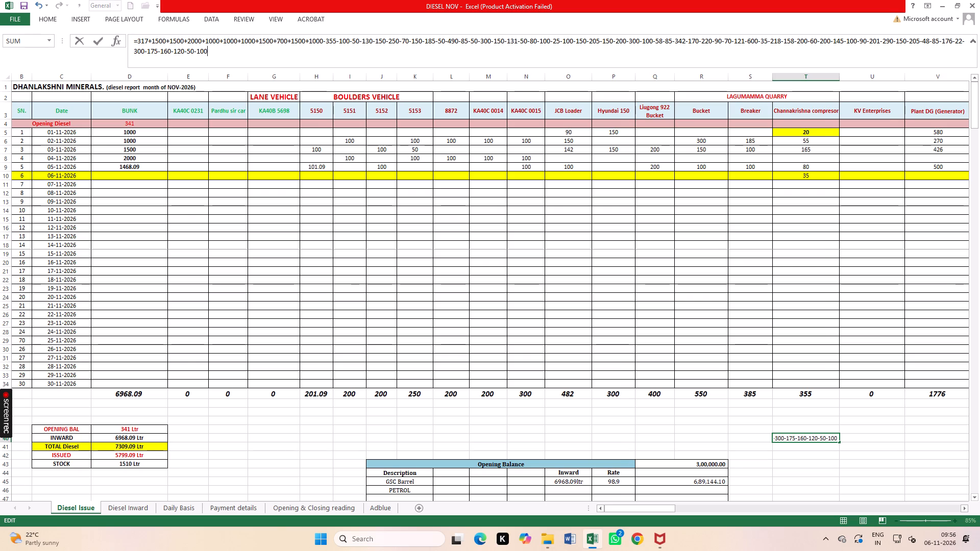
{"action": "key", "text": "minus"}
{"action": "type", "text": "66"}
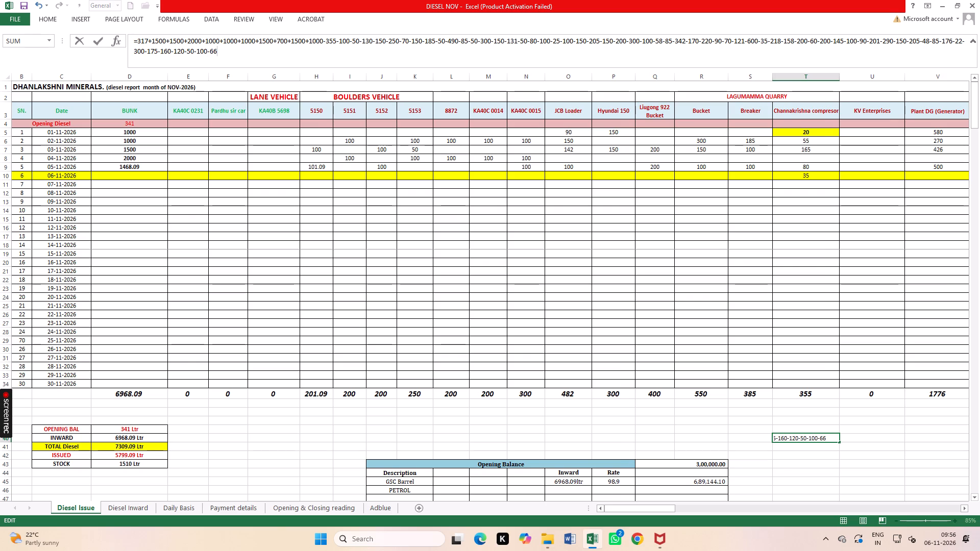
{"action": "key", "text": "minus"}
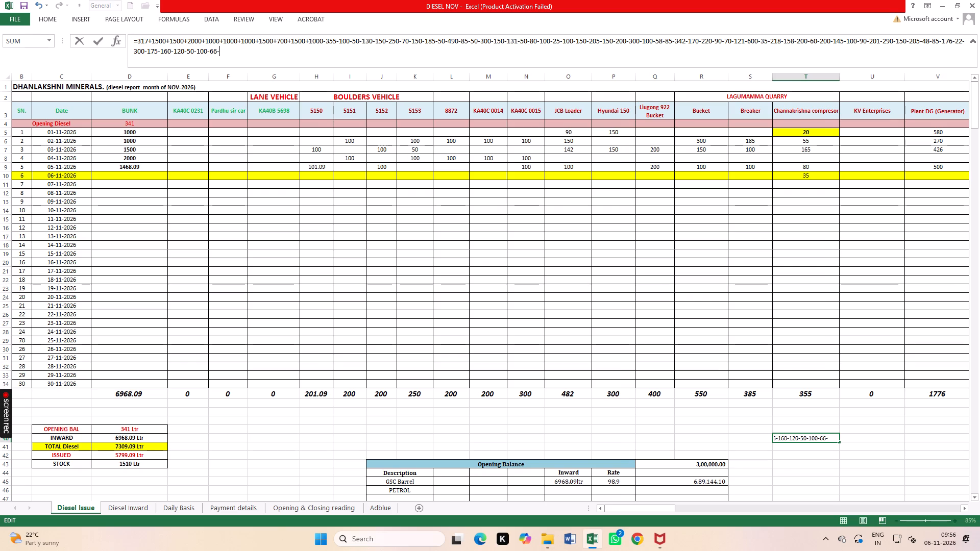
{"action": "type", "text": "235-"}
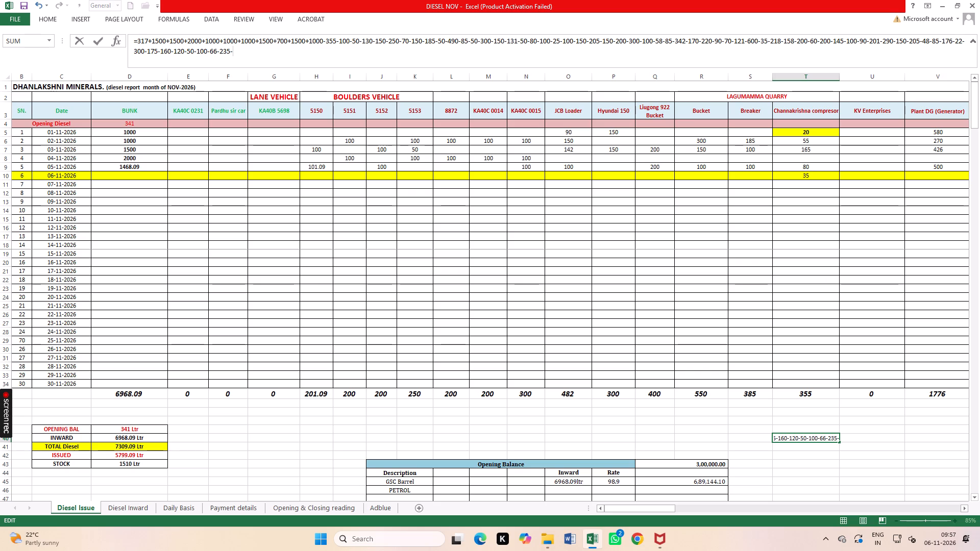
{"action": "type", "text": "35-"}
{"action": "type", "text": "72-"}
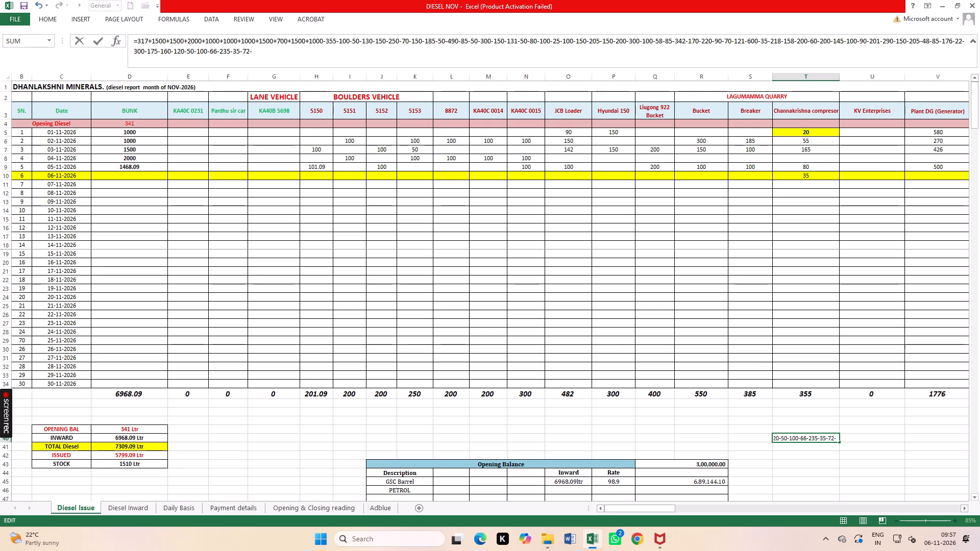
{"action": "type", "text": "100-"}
Extend the T40 formula with deductions of 230, 100, 80, 54, 35 and 81.
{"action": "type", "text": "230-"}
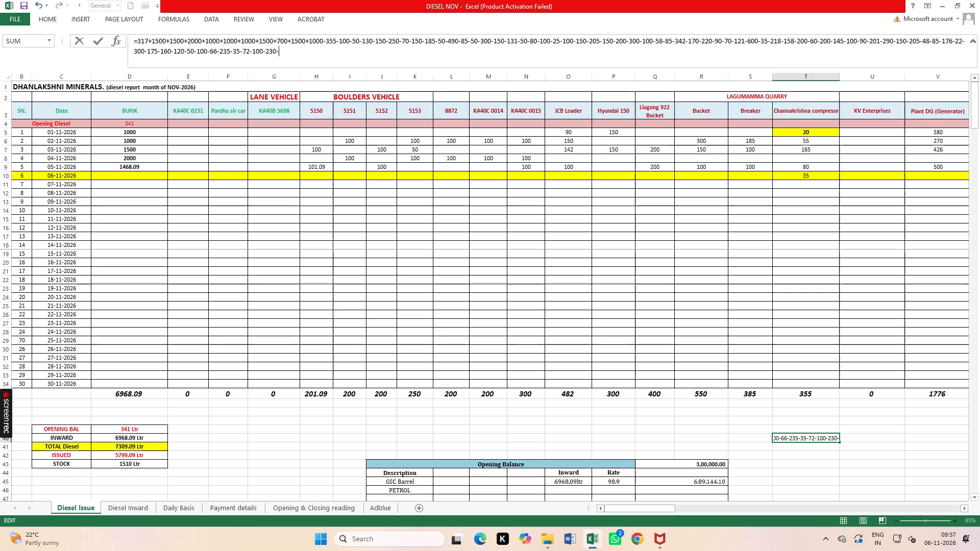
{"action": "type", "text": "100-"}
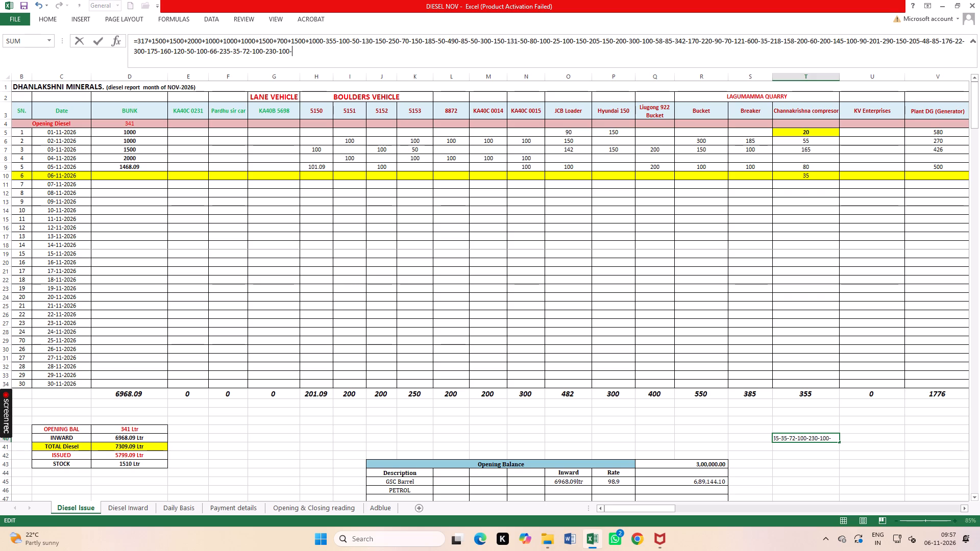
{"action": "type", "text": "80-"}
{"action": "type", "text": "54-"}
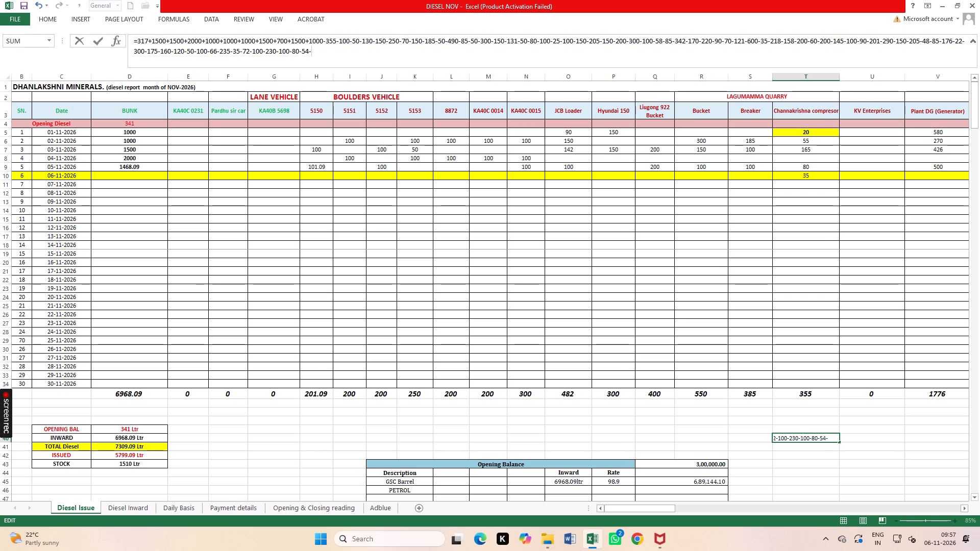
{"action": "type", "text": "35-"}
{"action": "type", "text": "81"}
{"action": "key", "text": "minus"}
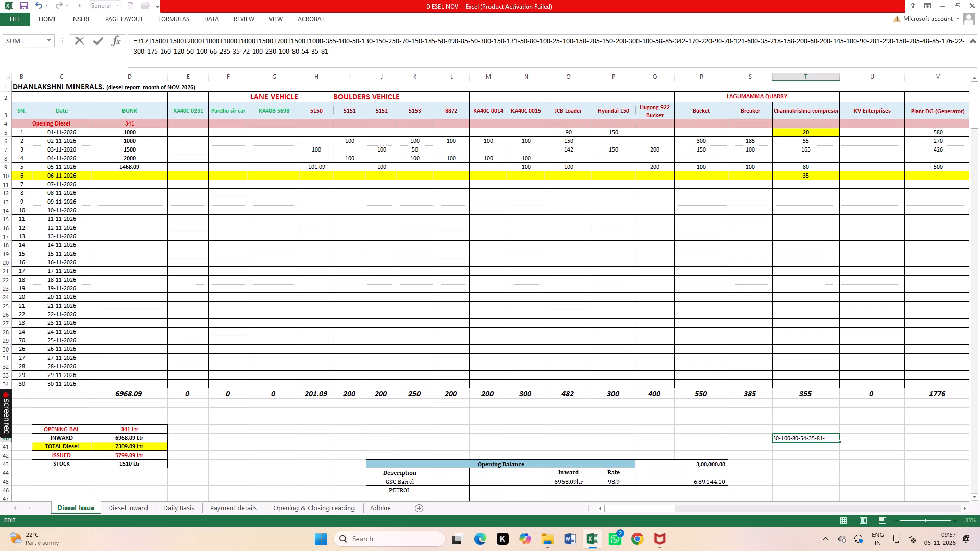
Extend the T40 formula with deductions of 95, 276, 350, 172, 185 and 56.
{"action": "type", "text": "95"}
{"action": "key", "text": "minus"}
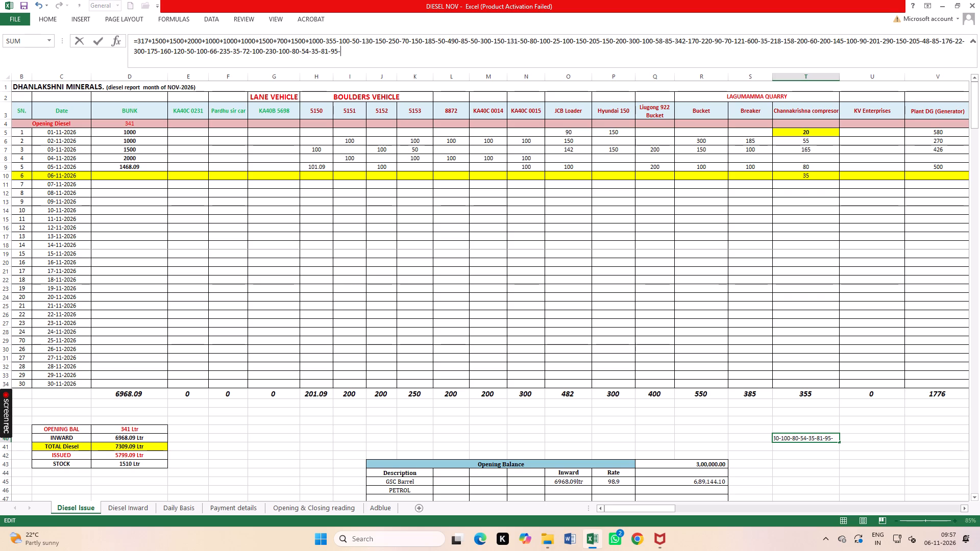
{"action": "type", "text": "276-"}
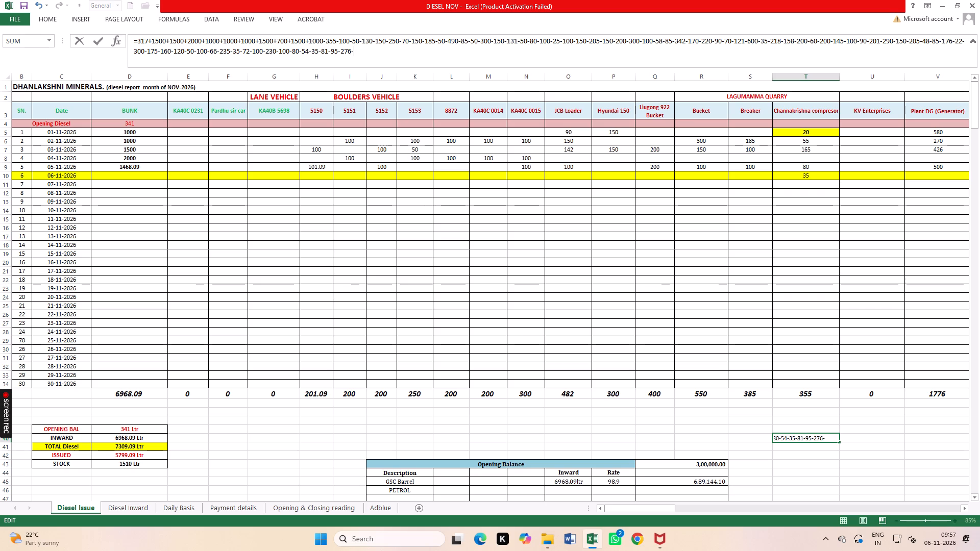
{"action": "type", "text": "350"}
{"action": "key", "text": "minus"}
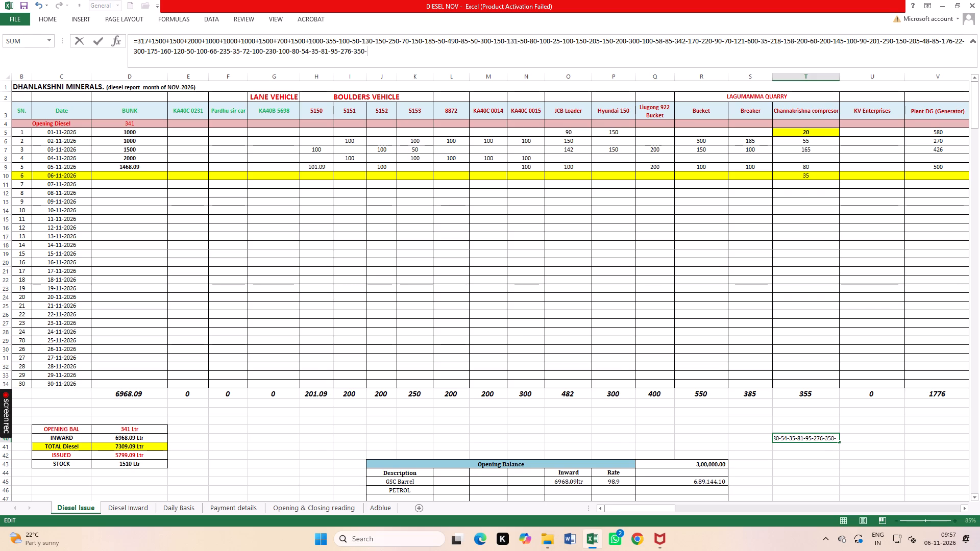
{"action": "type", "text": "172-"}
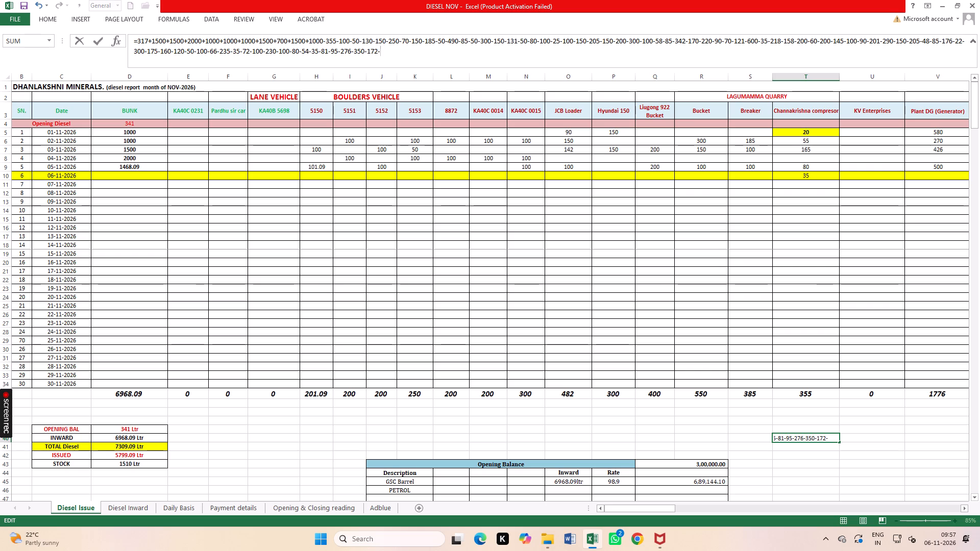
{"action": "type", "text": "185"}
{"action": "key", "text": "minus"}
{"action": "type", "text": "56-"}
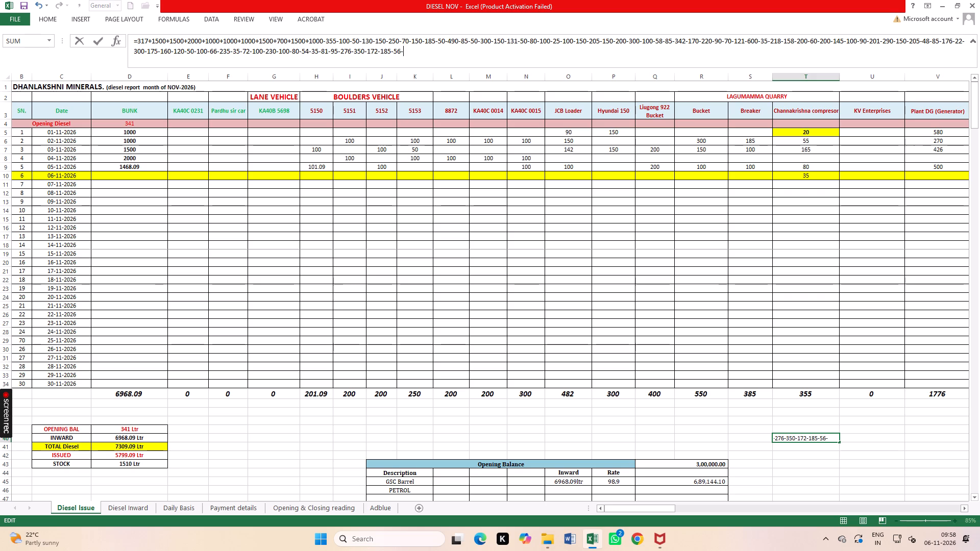
Finish the T40 formula with final deductions of 200, 310, 70, 280, 188 and 63, and enter it.
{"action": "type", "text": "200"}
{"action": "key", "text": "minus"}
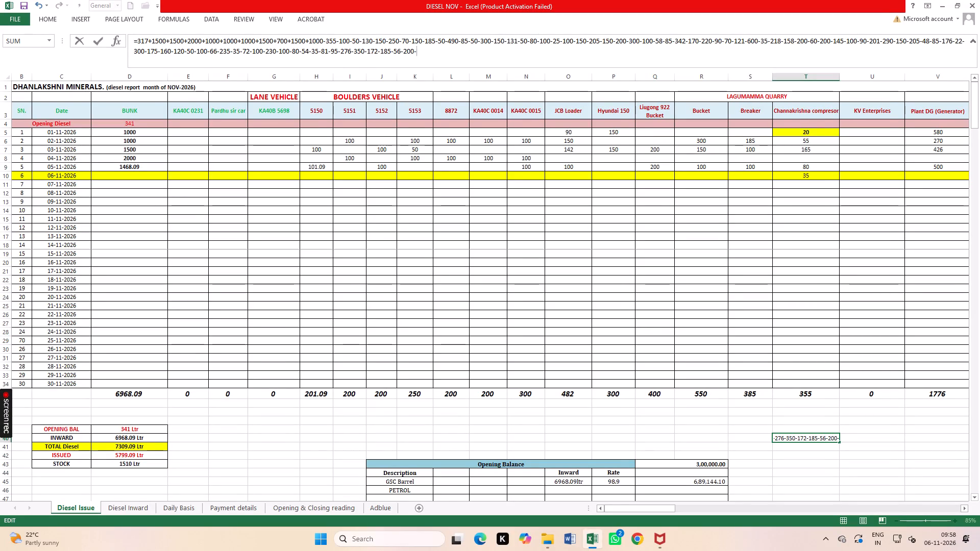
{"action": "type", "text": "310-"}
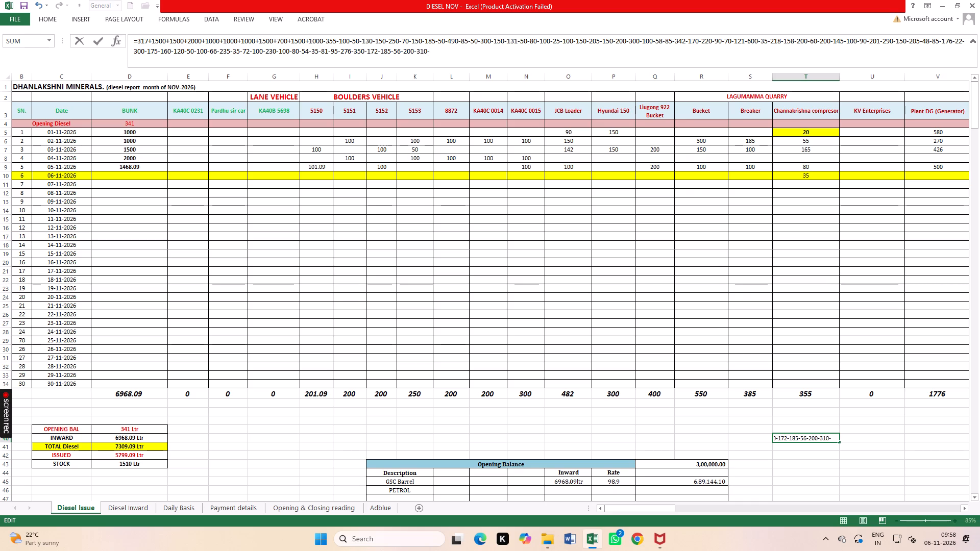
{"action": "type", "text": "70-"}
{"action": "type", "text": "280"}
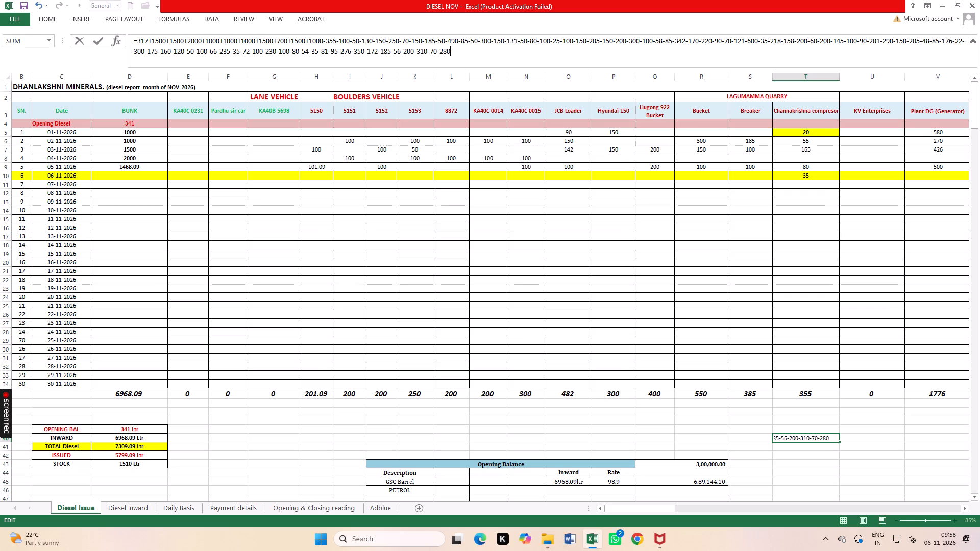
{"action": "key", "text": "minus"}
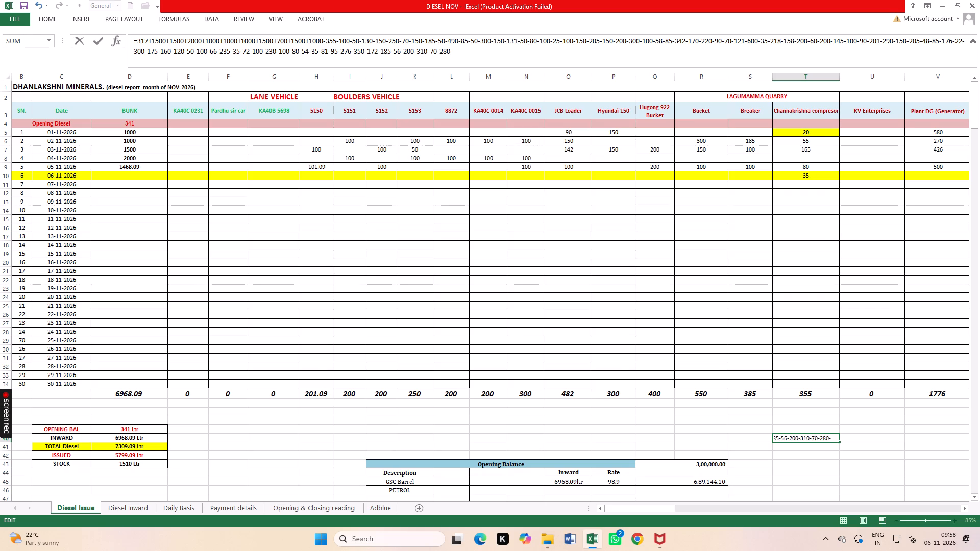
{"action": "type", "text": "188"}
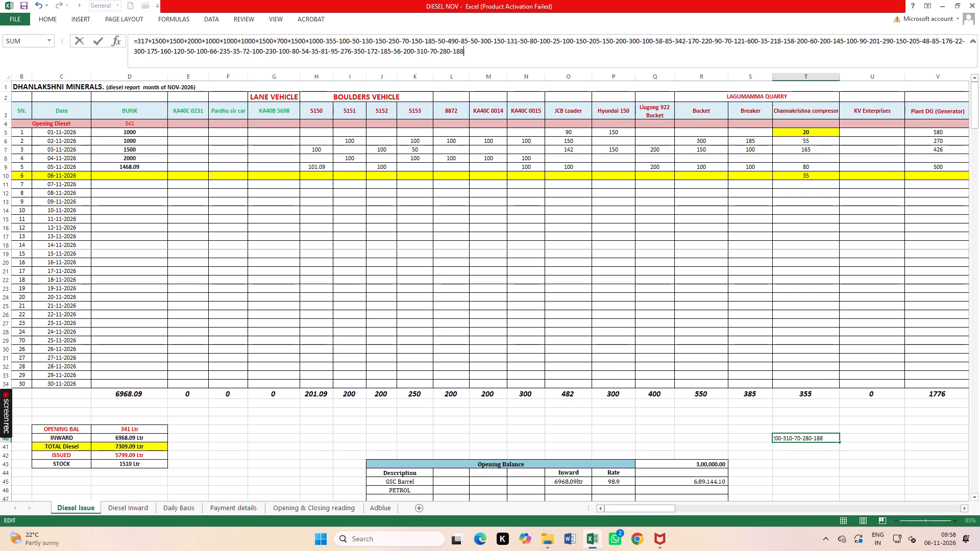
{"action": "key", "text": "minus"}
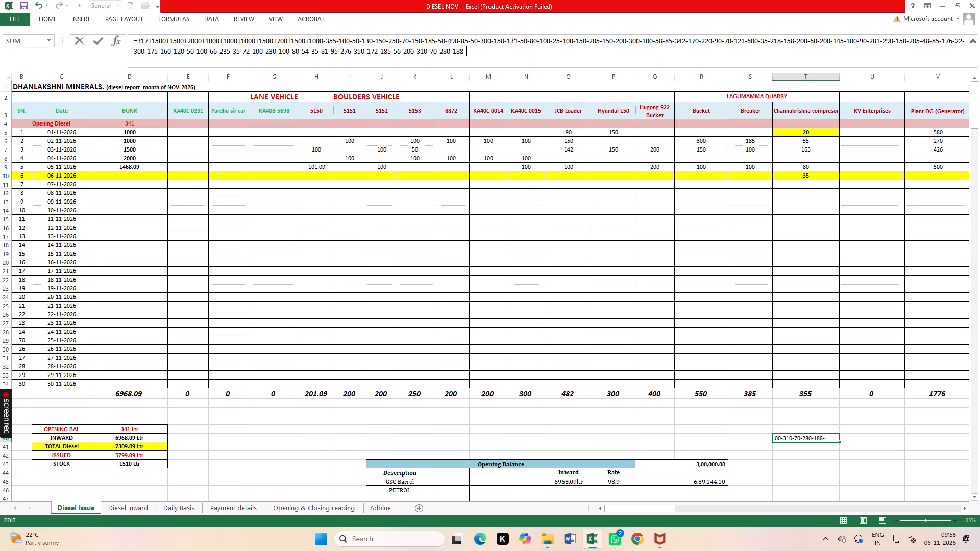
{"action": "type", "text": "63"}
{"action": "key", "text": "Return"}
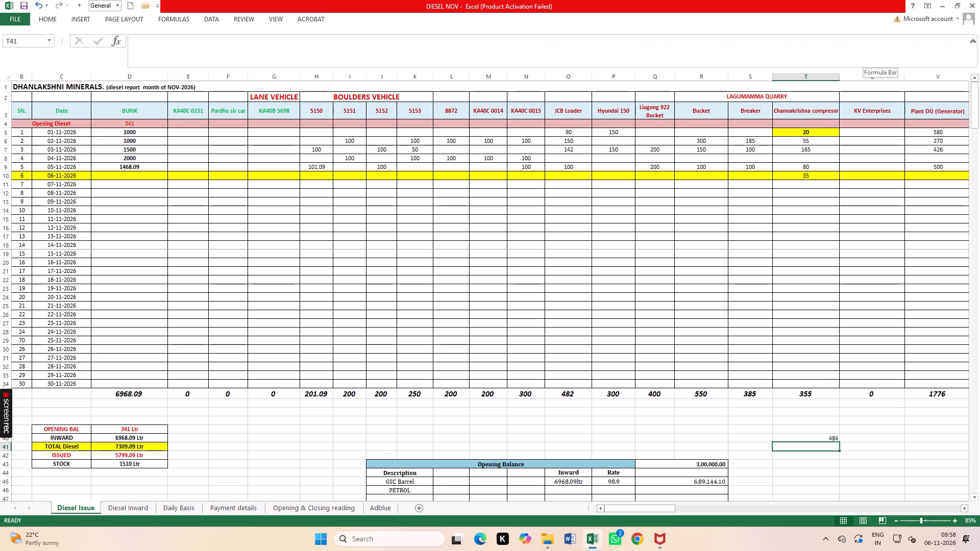
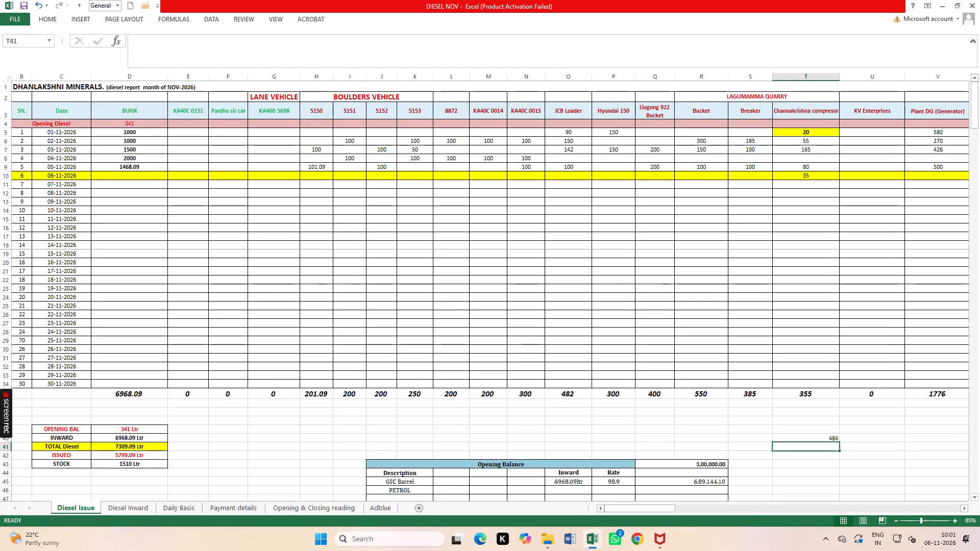
Review the additions and deductions in the T40 cross-check formula without altering it.
{"action": "left_click", "coordinate": [832, 440]}
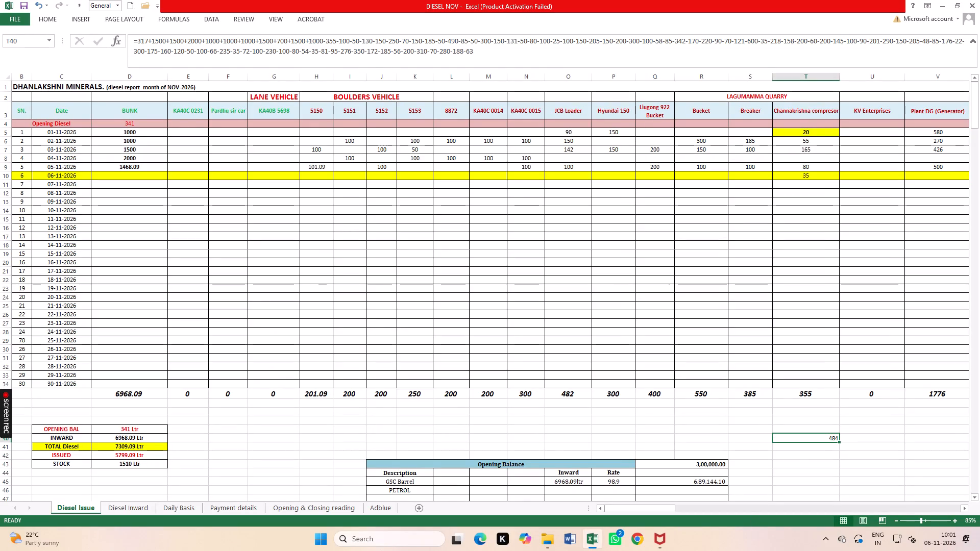
{"action": "left_click", "coordinate": [830, 437]}
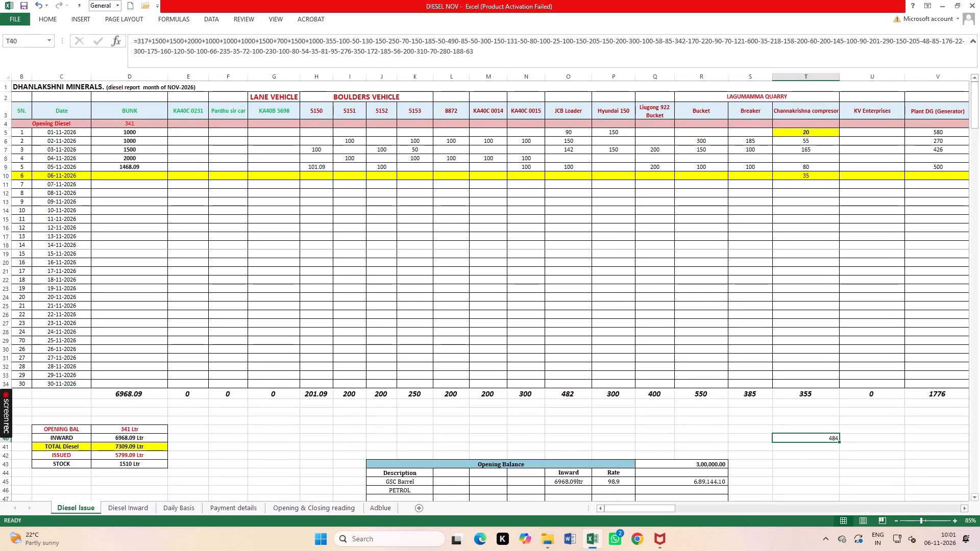
{"action": "left_click", "coordinate": [496, 57]}
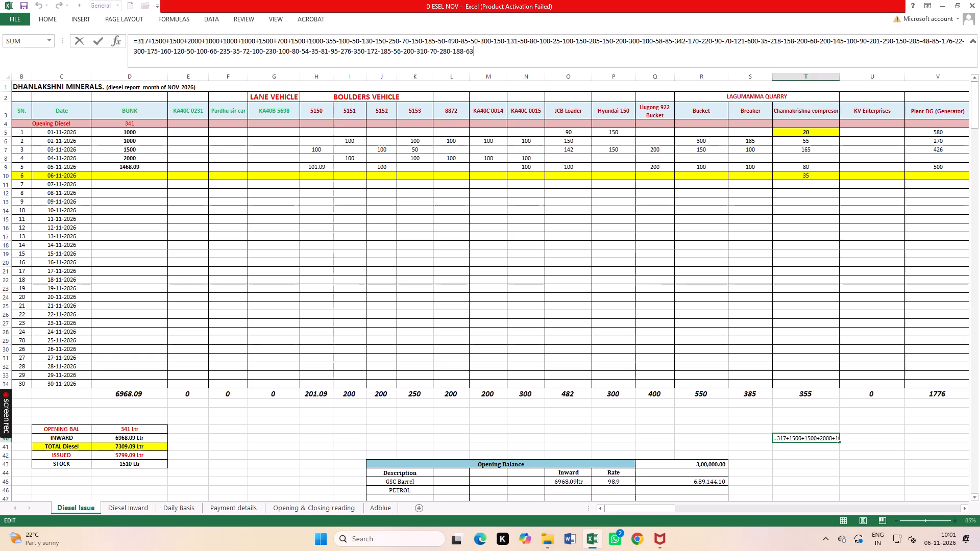
{"action": "left_click", "coordinate": [816, 441]}
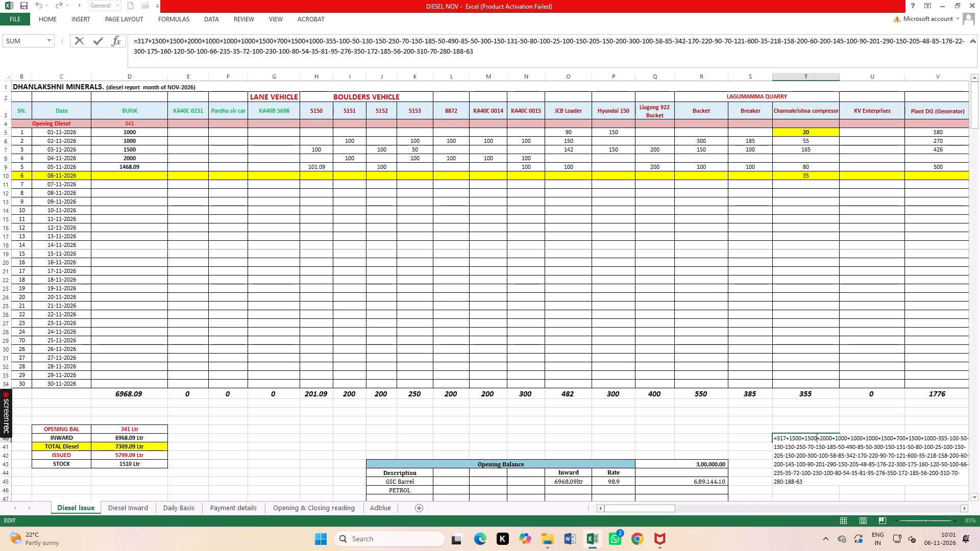
{"action": "key", "text": "Return"}
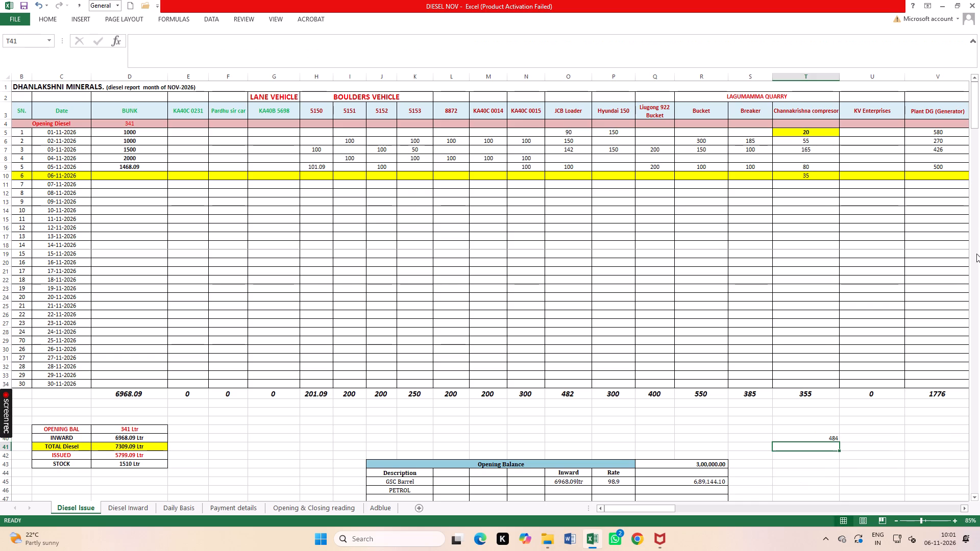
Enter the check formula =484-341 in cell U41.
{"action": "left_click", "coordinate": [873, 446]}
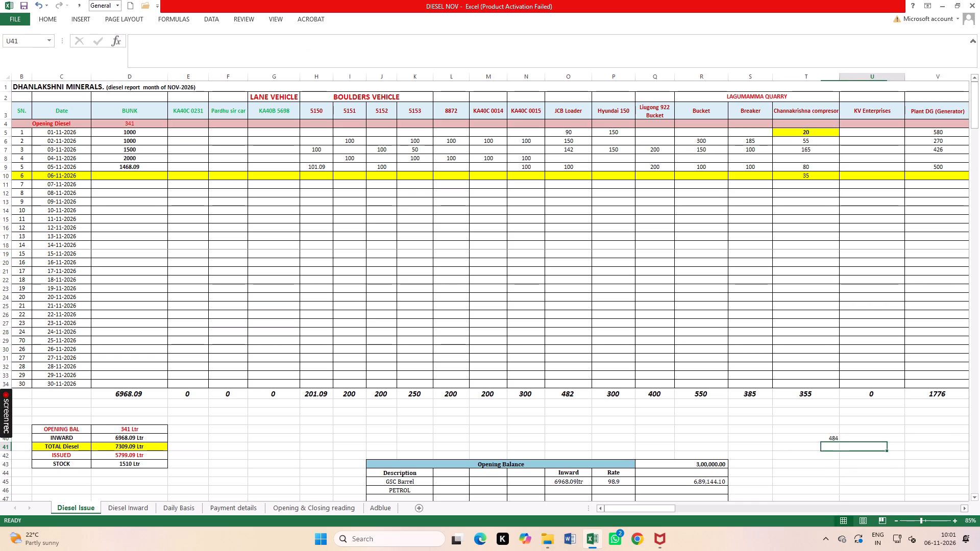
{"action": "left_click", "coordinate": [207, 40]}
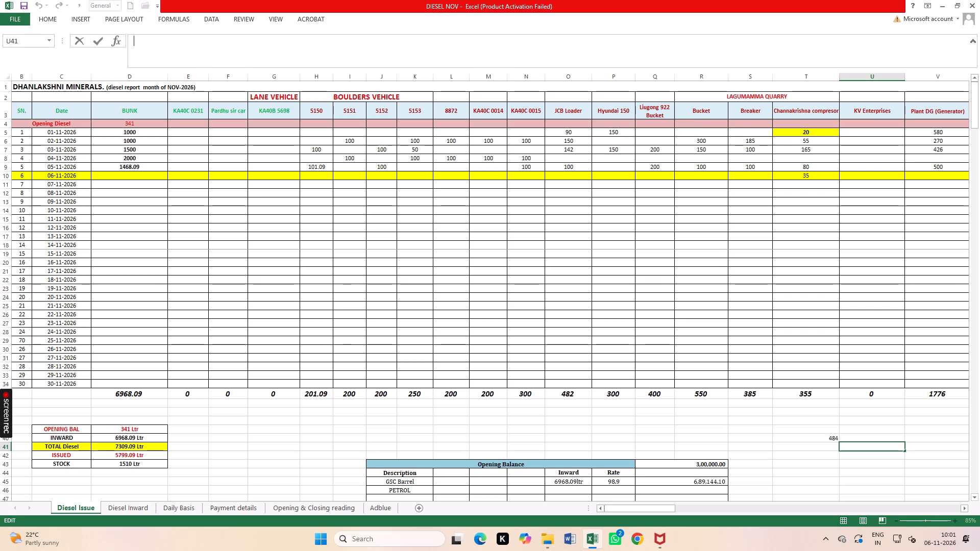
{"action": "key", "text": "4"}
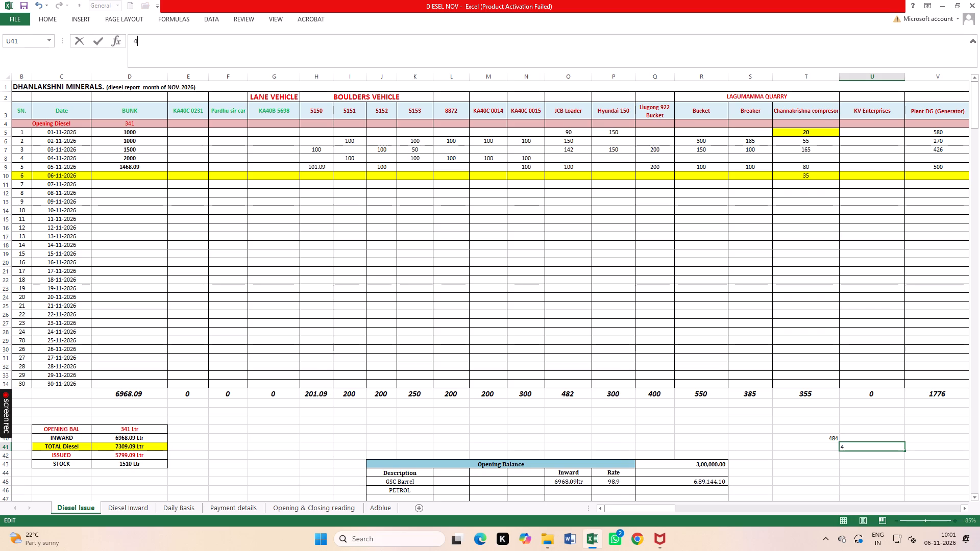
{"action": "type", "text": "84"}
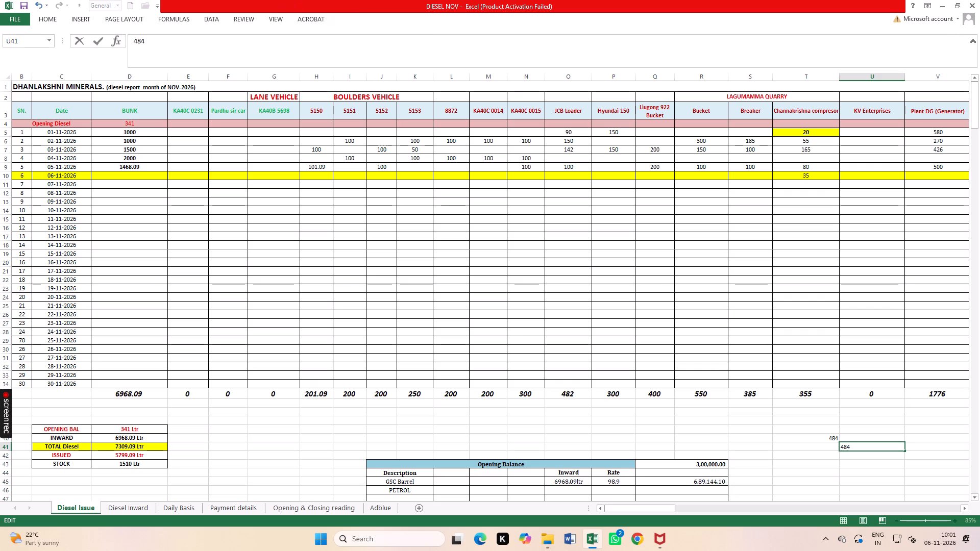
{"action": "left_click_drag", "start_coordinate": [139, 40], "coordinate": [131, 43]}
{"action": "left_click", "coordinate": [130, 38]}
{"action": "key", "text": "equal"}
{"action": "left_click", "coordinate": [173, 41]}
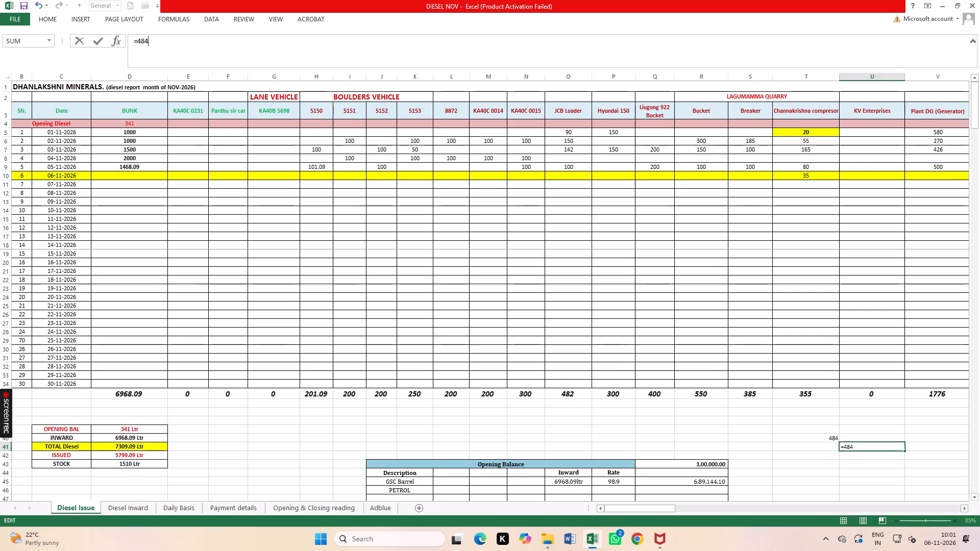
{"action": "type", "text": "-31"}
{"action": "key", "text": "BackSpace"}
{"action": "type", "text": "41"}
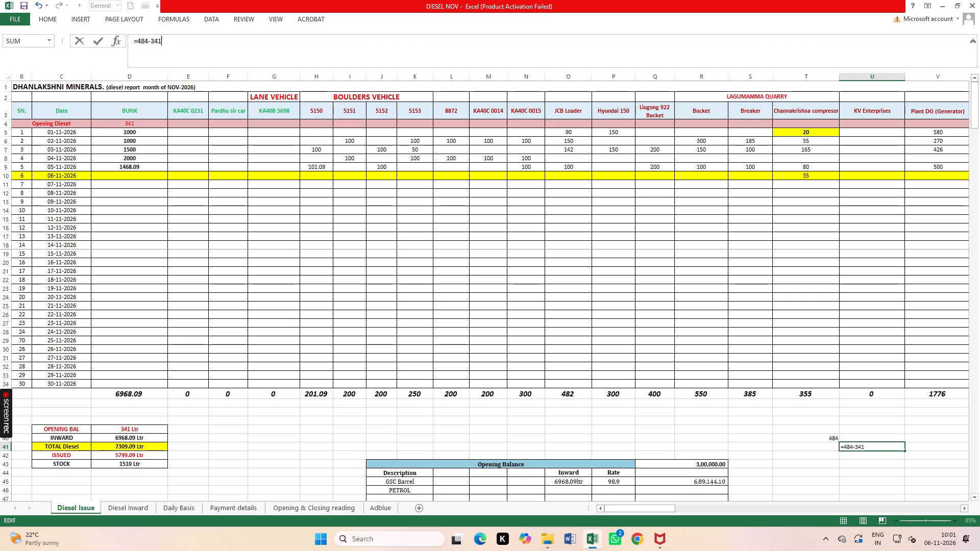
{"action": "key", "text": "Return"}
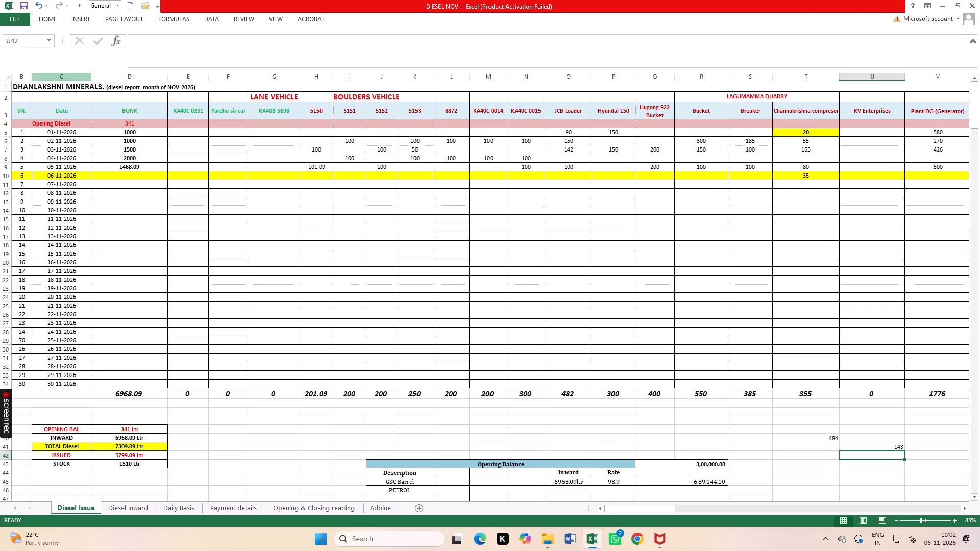
Clear the temporary cross-check formulas from cells T40 and U41.
{"action": "left_click", "coordinate": [828, 439]}
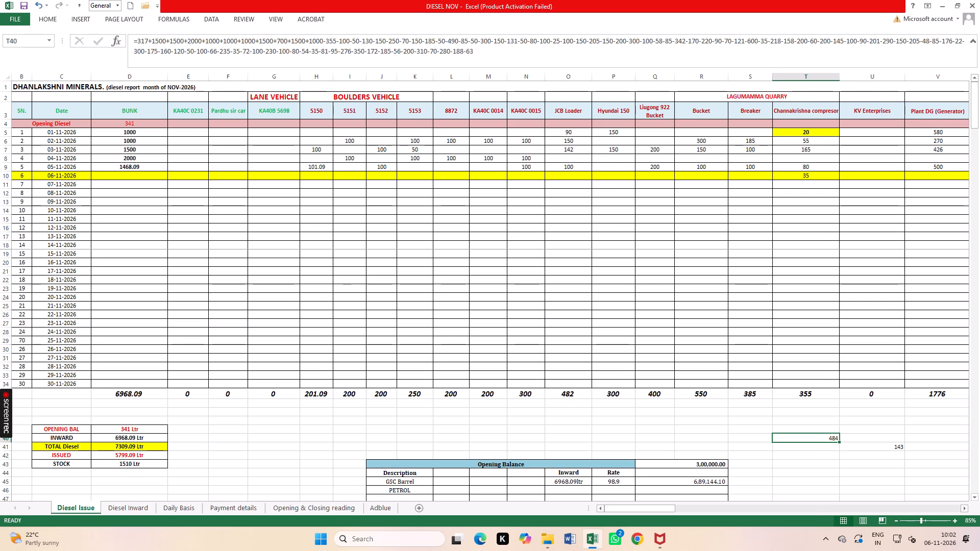
{"action": "key", "text": "Delete"}
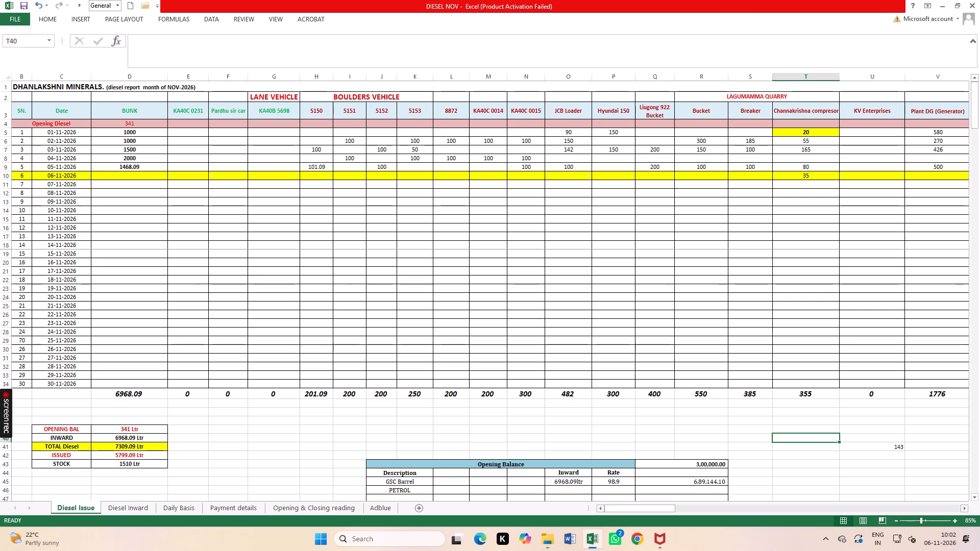
{"action": "left_click", "coordinate": [896, 445]}
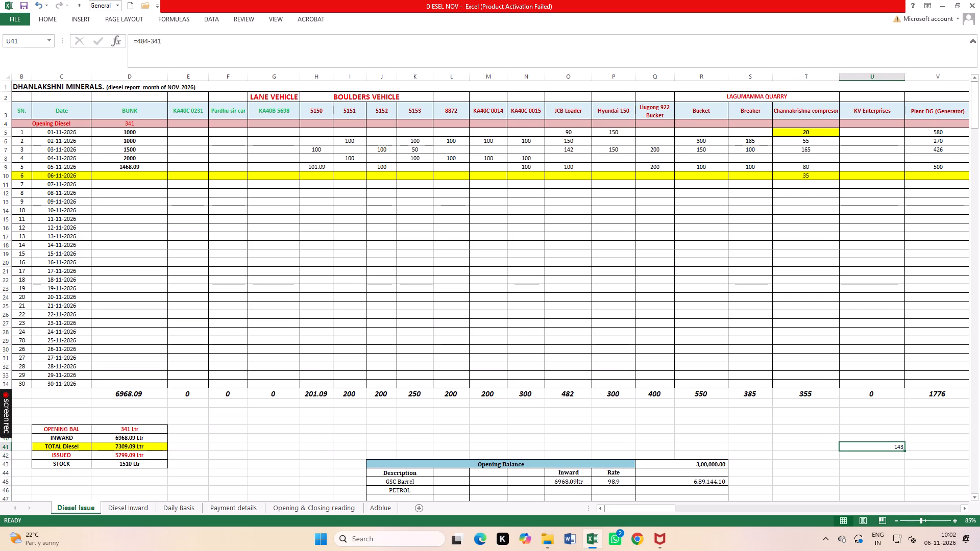
{"action": "key", "text": "Delete"}
Inspect the BUNK entry's formula for 04-11-2026.
{"action": "left_click", "coordinate": [129, 160]}
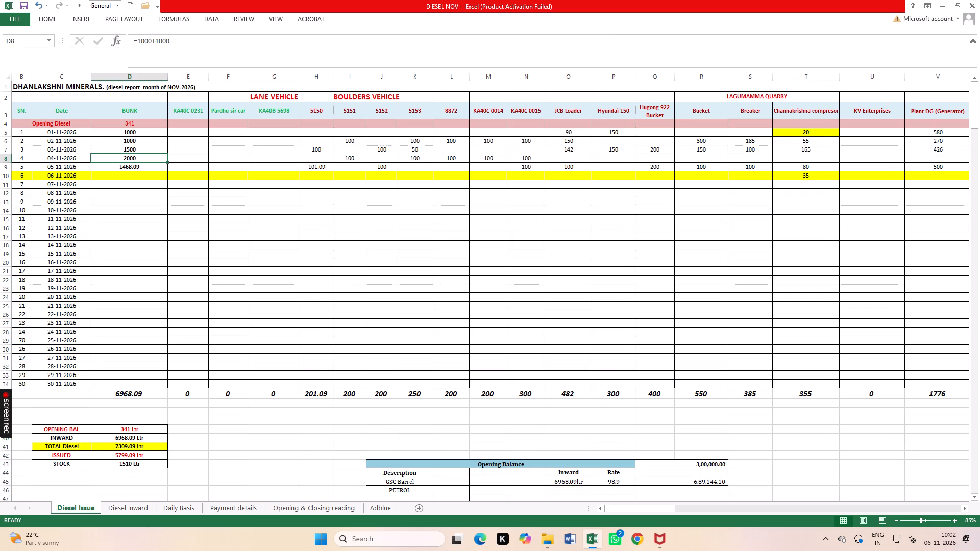
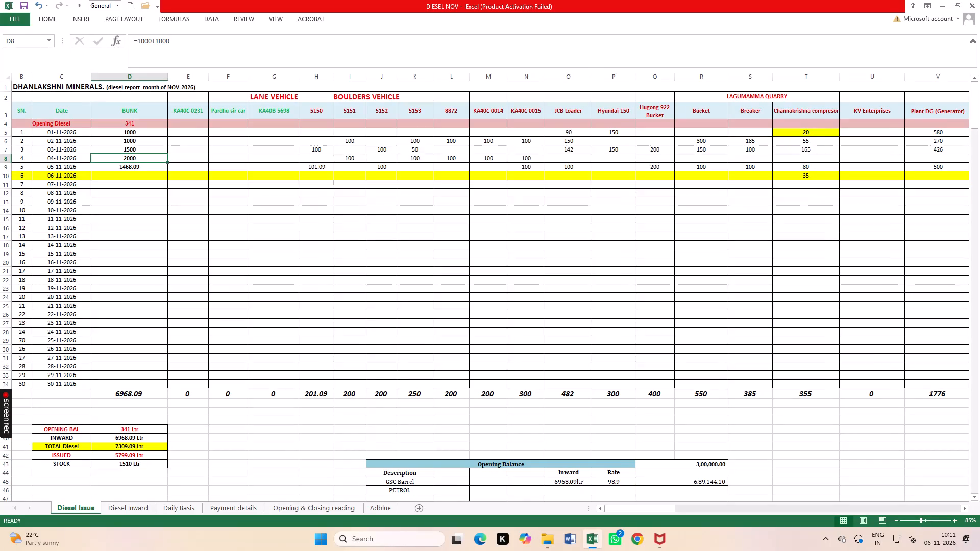
Review the 04-11-2026 row's diesel entries across the boulder vehicle, JCB Loader and Plant DG (Generator) columns.
{"action": "left_click", "coordinate": [9, 159]}
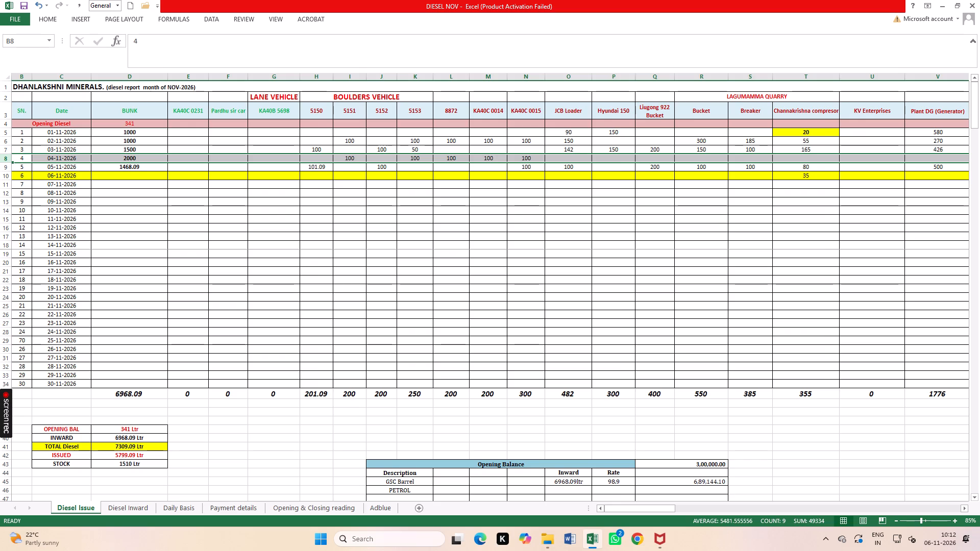
{"action": "left_click", "coordinate": [931, 157]}
{"action": "left_click", "coordinate": [934, 157]}
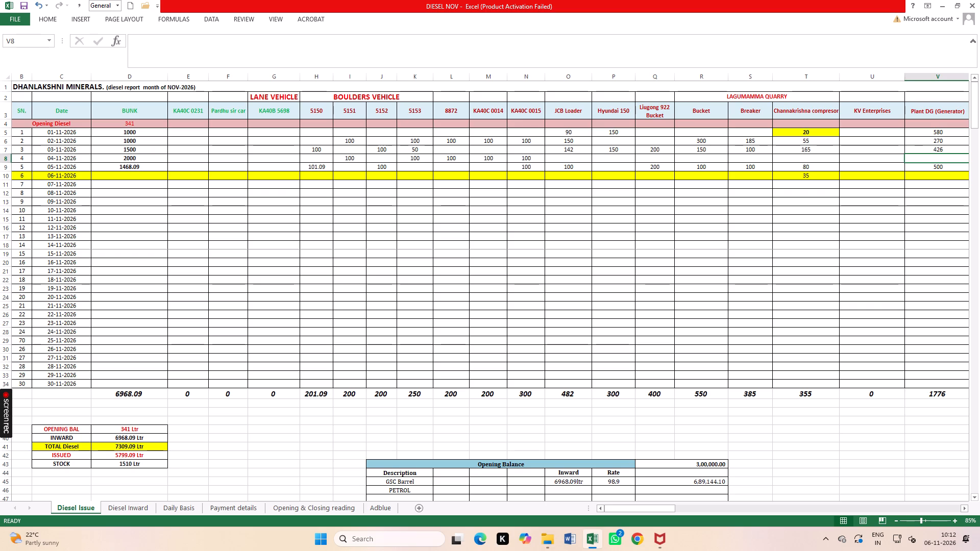
{"action": "left_click", "coordinate": [568, 159]}
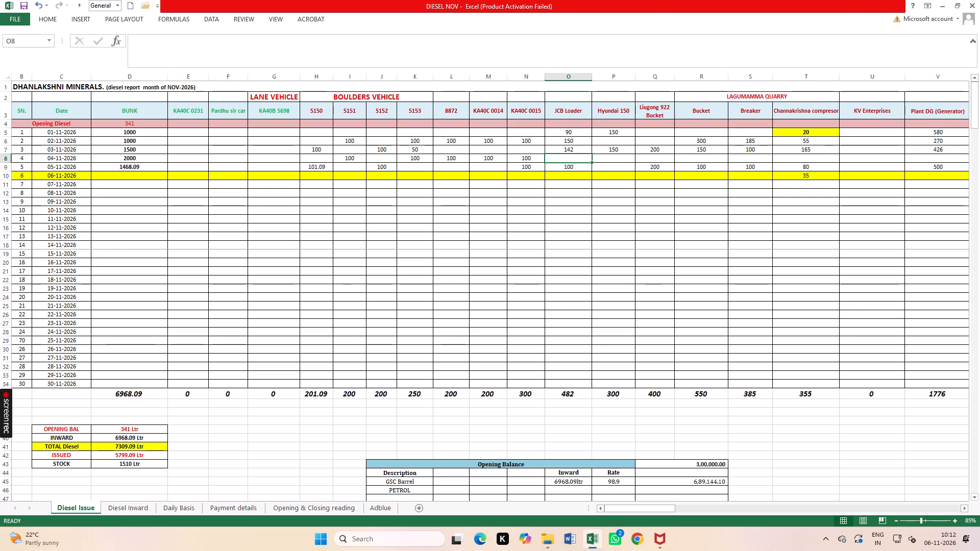
{"action": "left_click", "coordinate": [357, 159]}
{"action": "left_click", "coordinate": [411, 158]}
{"action": "left_click", "coordinate": [452, 160]}
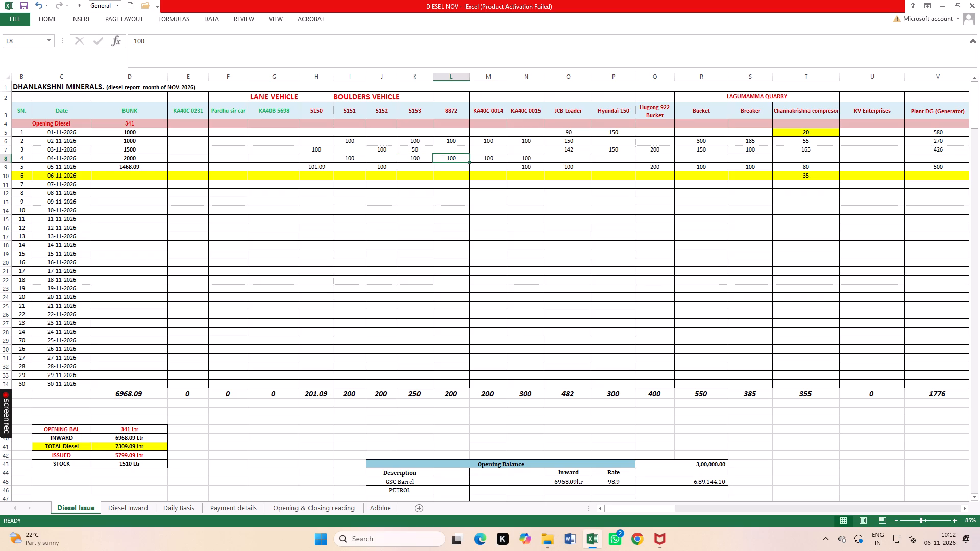
{"action": "left_click", "coordinate": [491, 159]}
{"action": "left_click", "coordinate": [524, 161]}
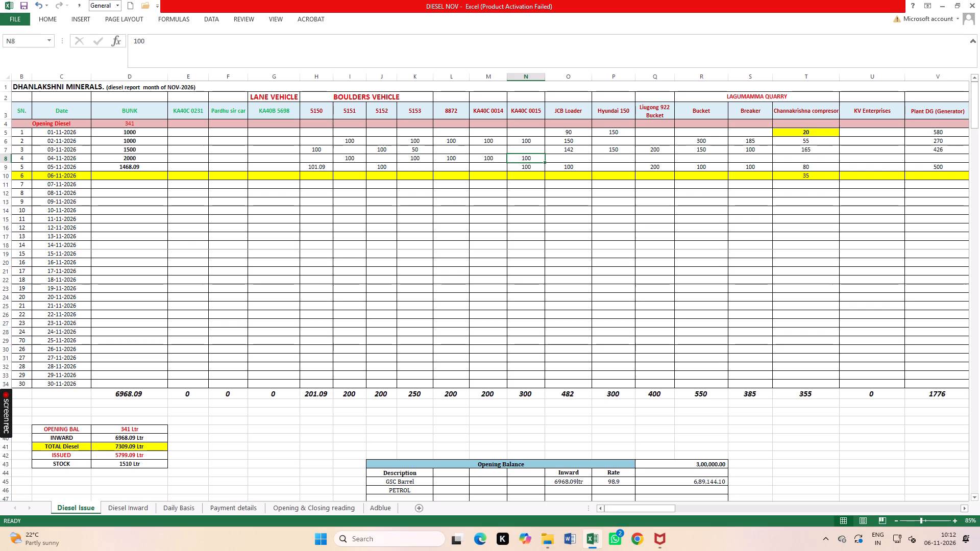
Highlight the entire 04-11-2026 row with an olive green fill.
{"action": "left_click", "coordinate": [9, 160]}
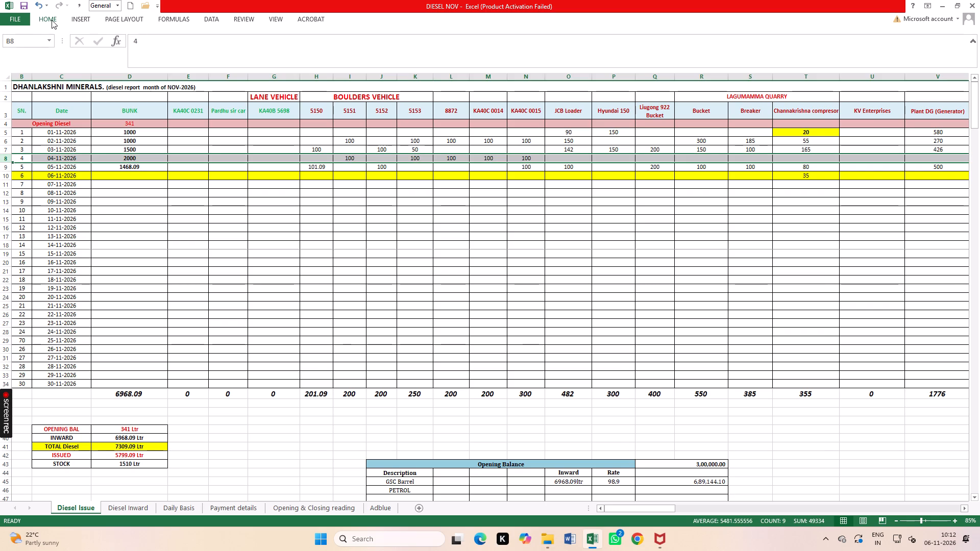
{"action": "left_click", "coordinate": [47, 19]}
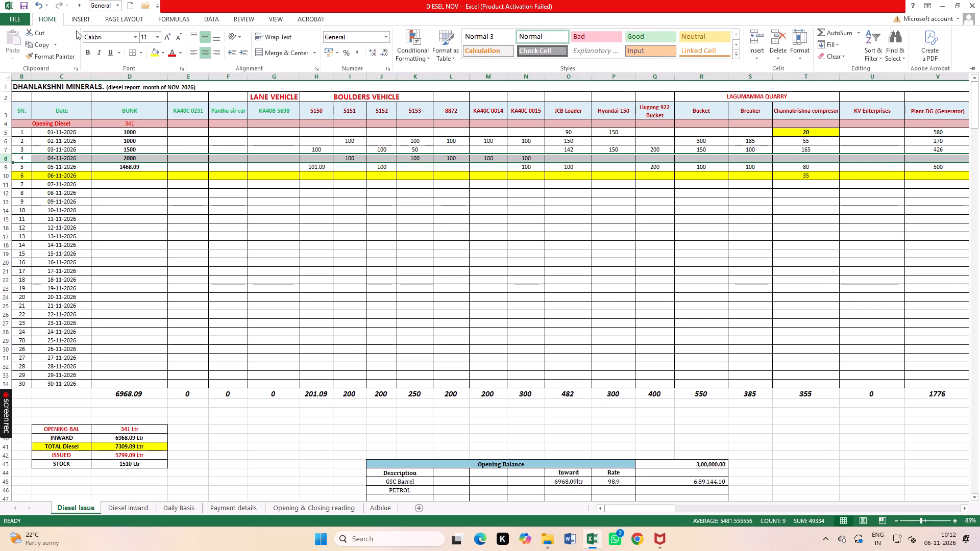
{"action": "left_click", "coordinate": [163, 53]}
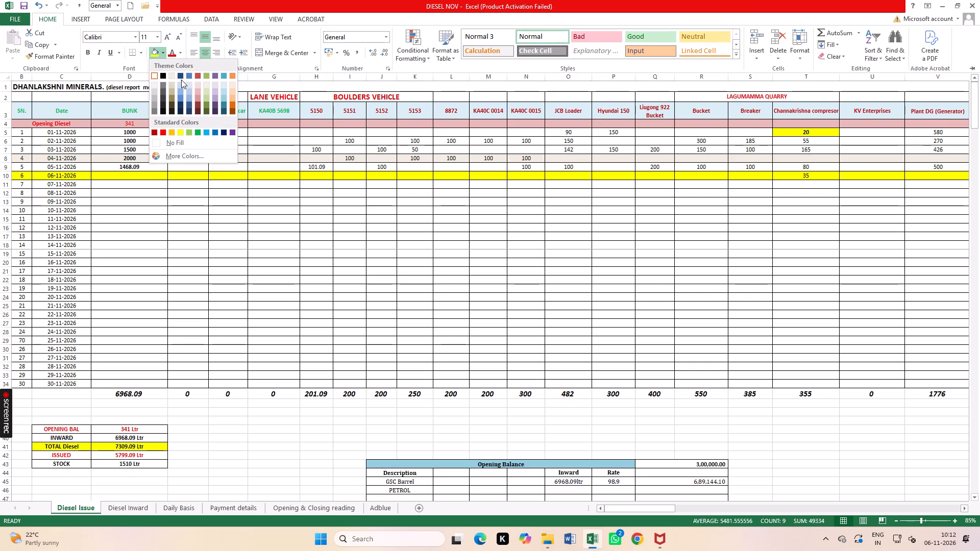
{"action": "left_click", "coordinate": [207, 77]}
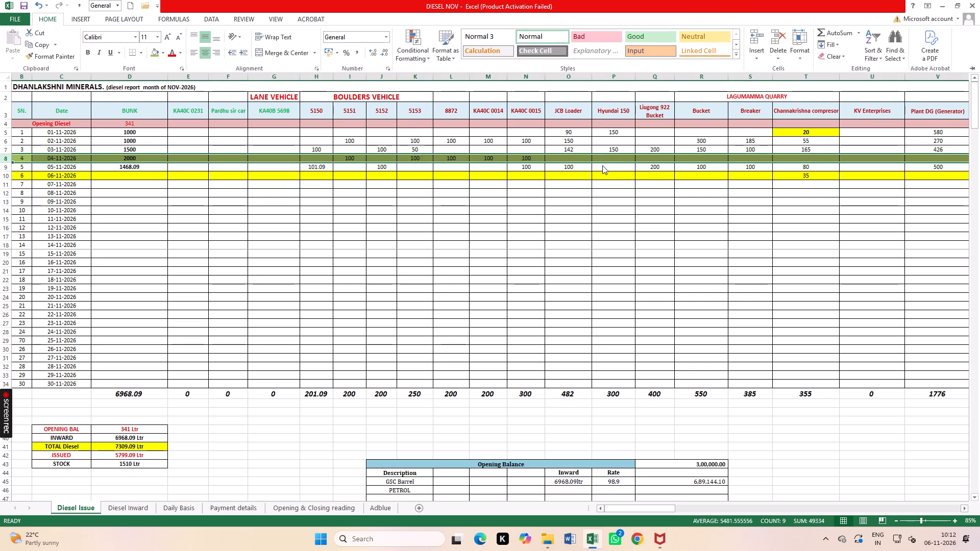
{"action": "left_click", "coordinate": [354, 157]}
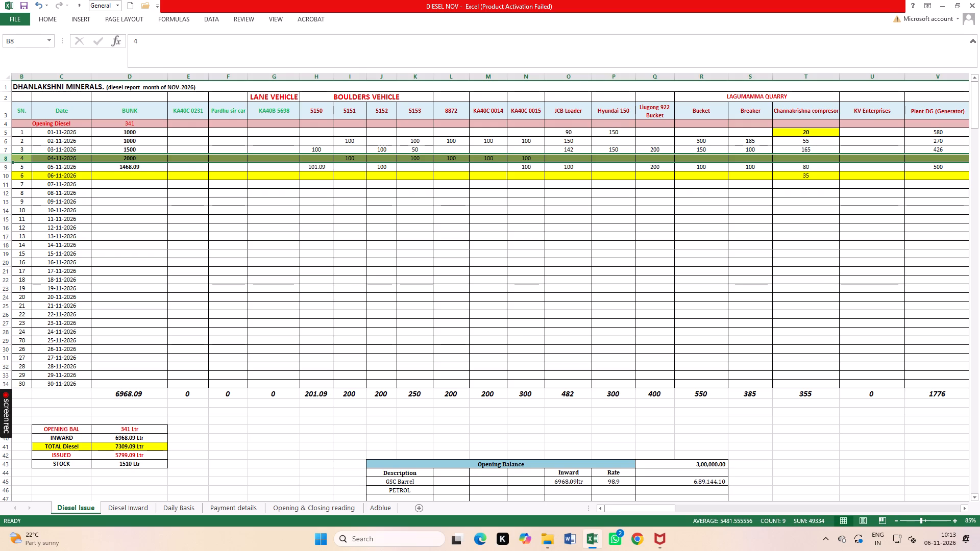
Check the boulder vehicle entries for 04-11-2026 and enter 82 for the JCB Loader on that date.
{"action": "left_click", "coordinate": [354, 158]}
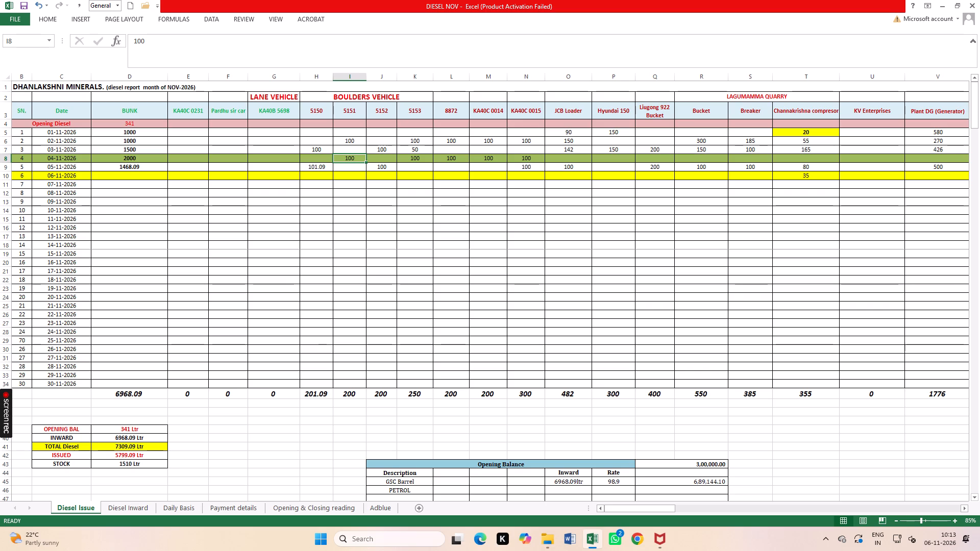
{"action": "left_click", "coordinate": [413, 161]}
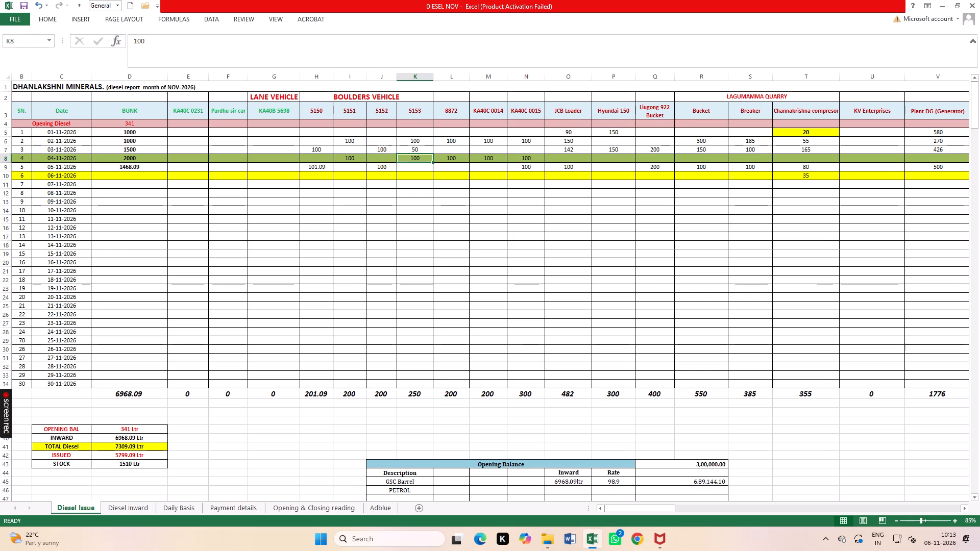
{"action": "left_click", "coordinate": [461, 158]}
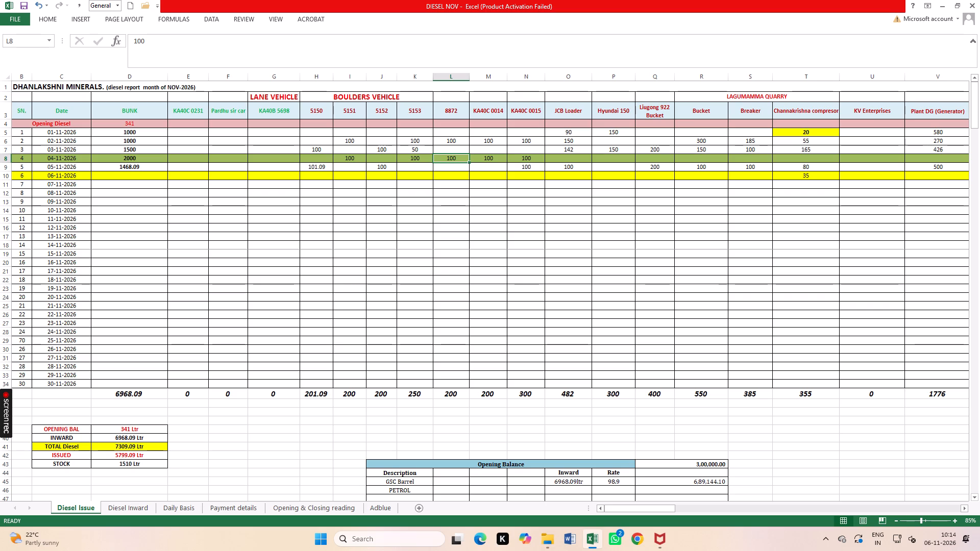
{"action": "left_click", "coordinate": [500, 157]}
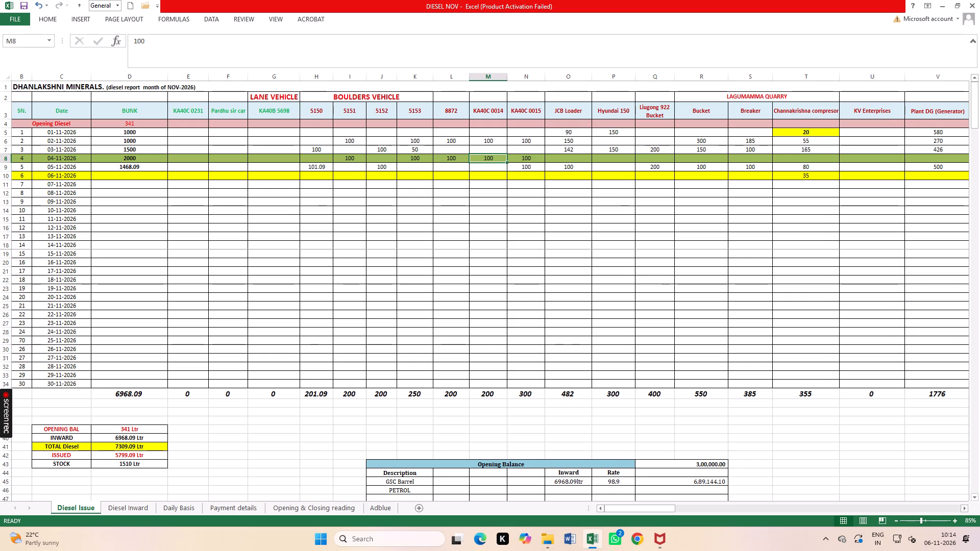
{"action": "left_click", "coordinate": [530, 157]}
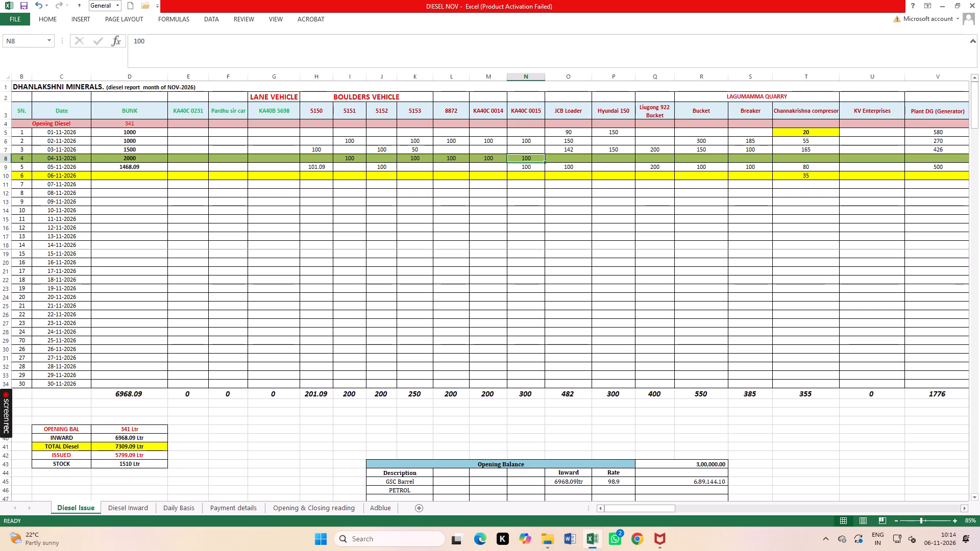
{"action": "left_click", "coordinate": [577, 159]}
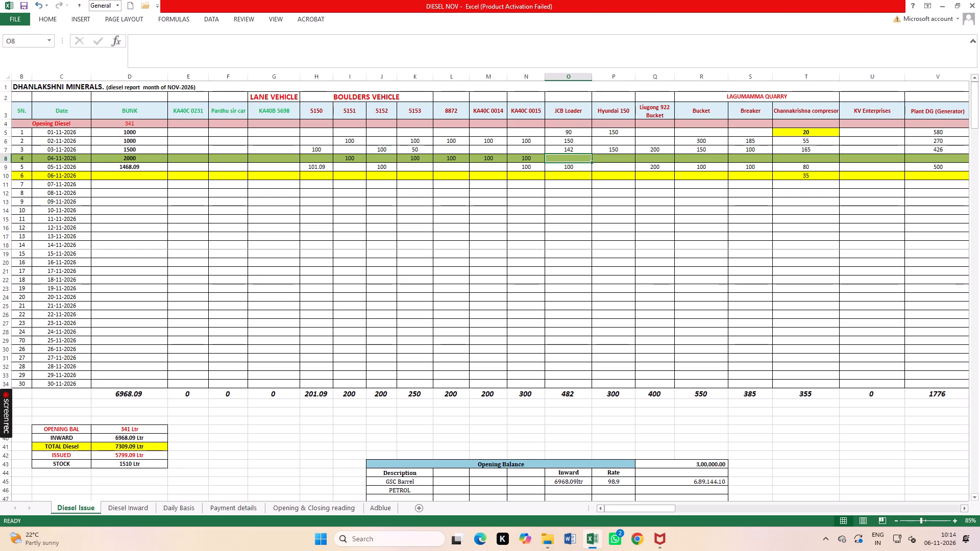
{"action": "type", "text": "82"}
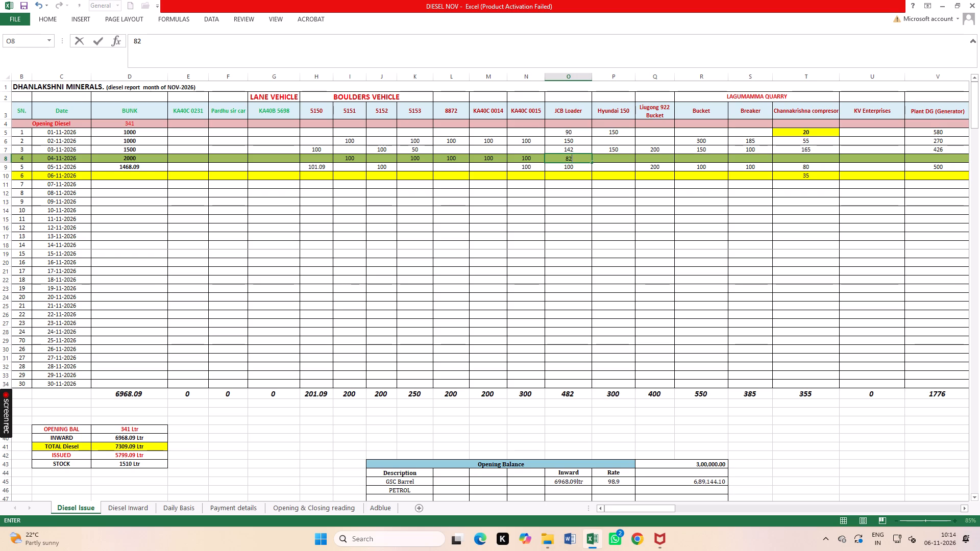
{"action": "left_click", "coordinate": [609, 158]}
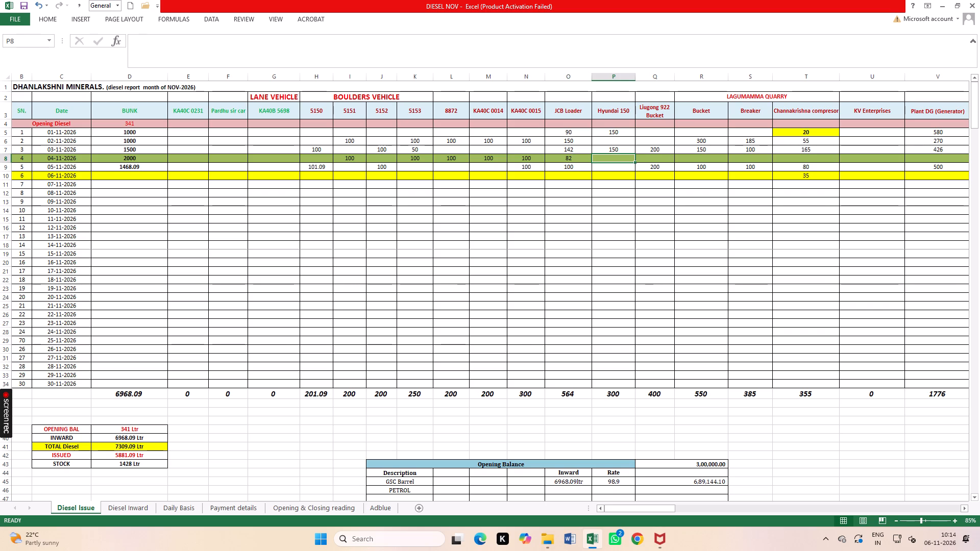
Enter the Lagumamma Quarry diesel for 04-11-2026: Bucket 190, Breaker 170 and Channakrishna compressor 85.
{"action": "left_click", "coordinate": [652, 159]}
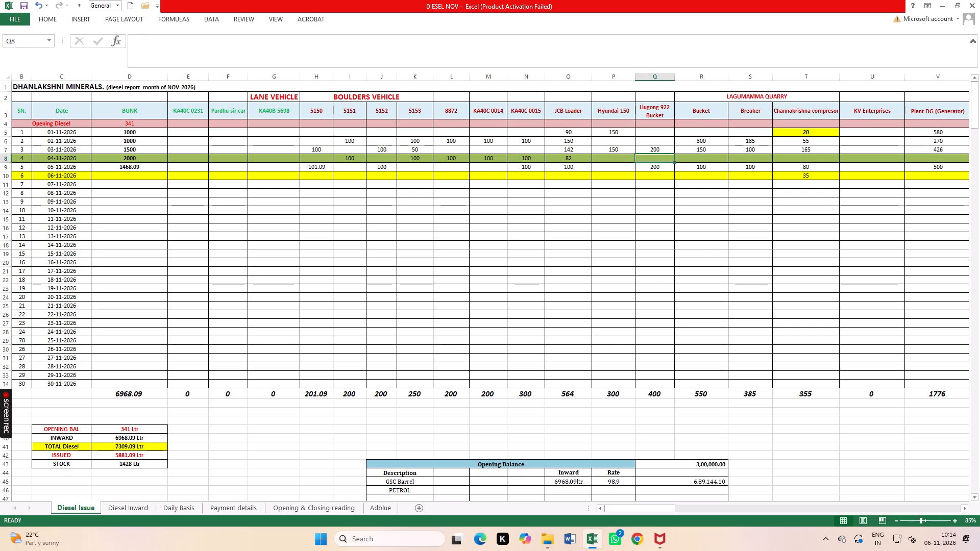
{"action": "left_click", "coordinate": [693, 158]}
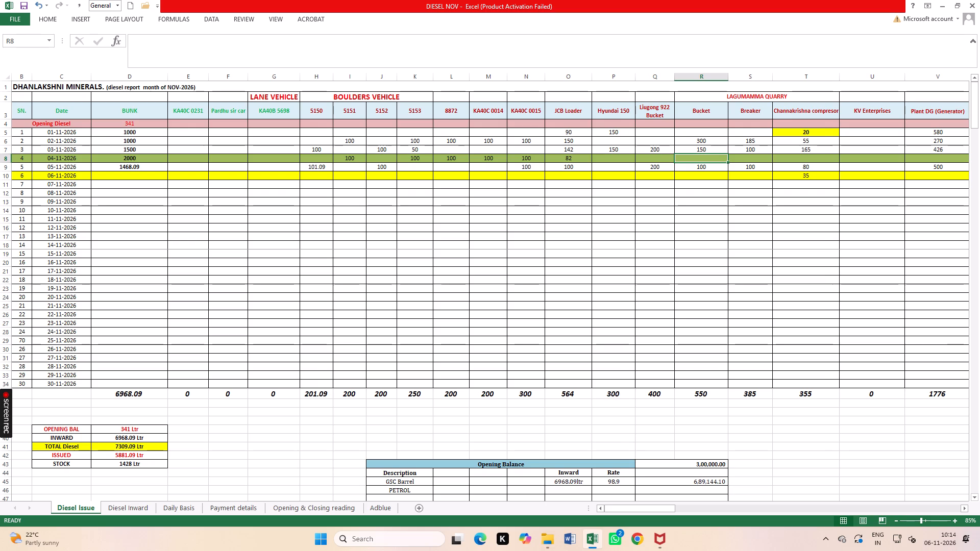
{"action": "type", "text": "190"}
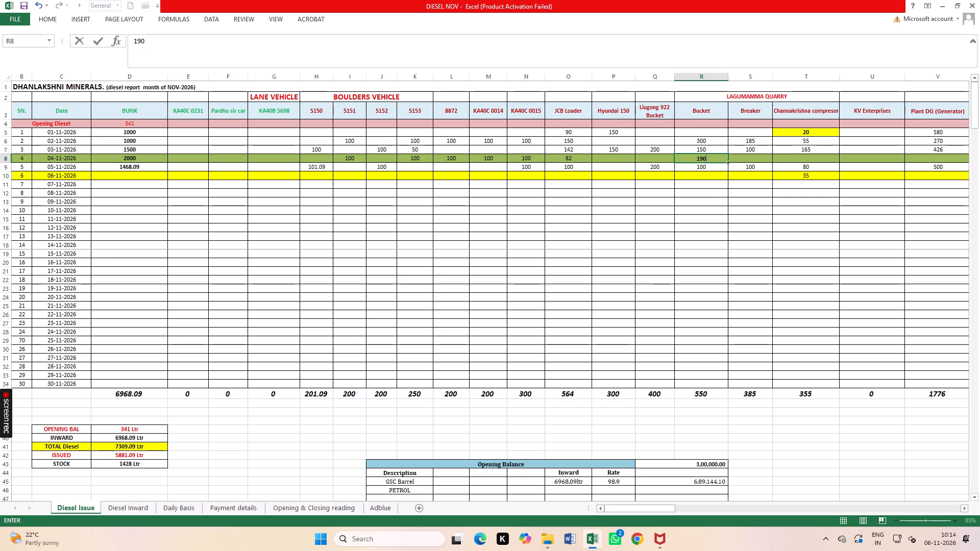
{"action": "left_click", "coordinate": [747, 158]}
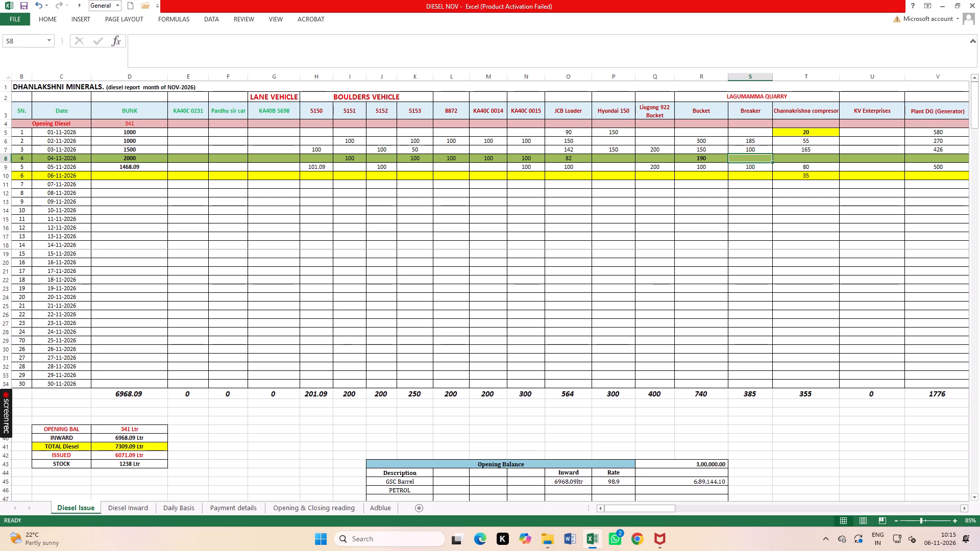
{"action": "type", "text": "170"}
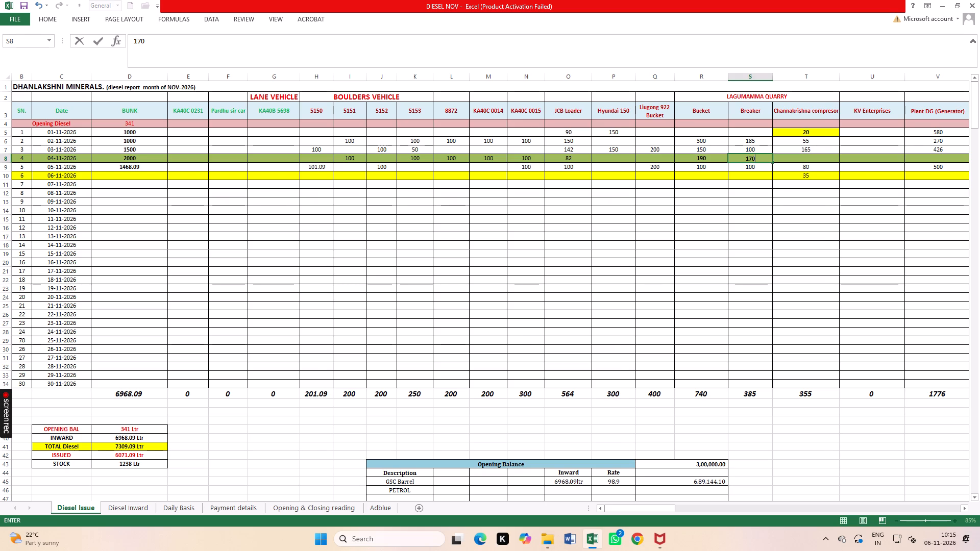
{"action": "left_click", "coordinate": [791, 160]}
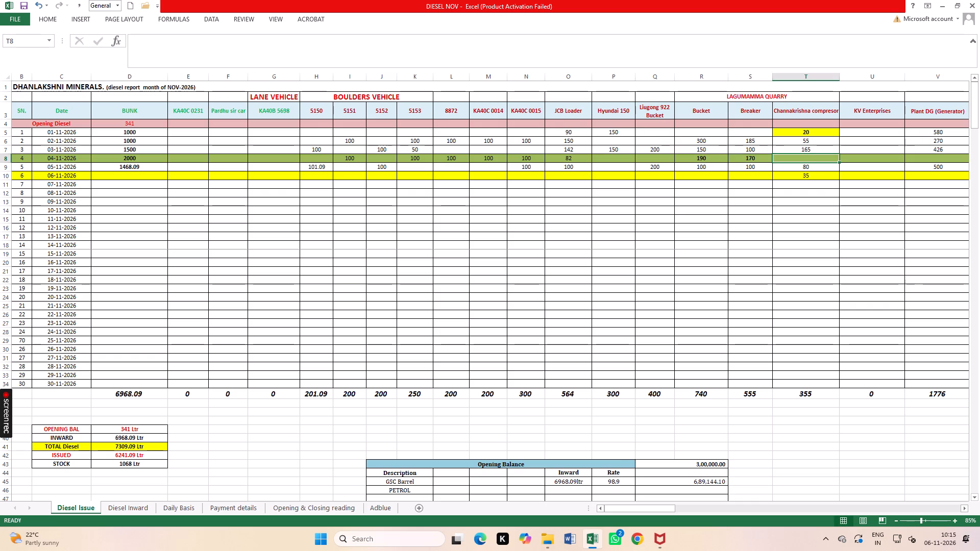
{"action": "type", "text": "85"}
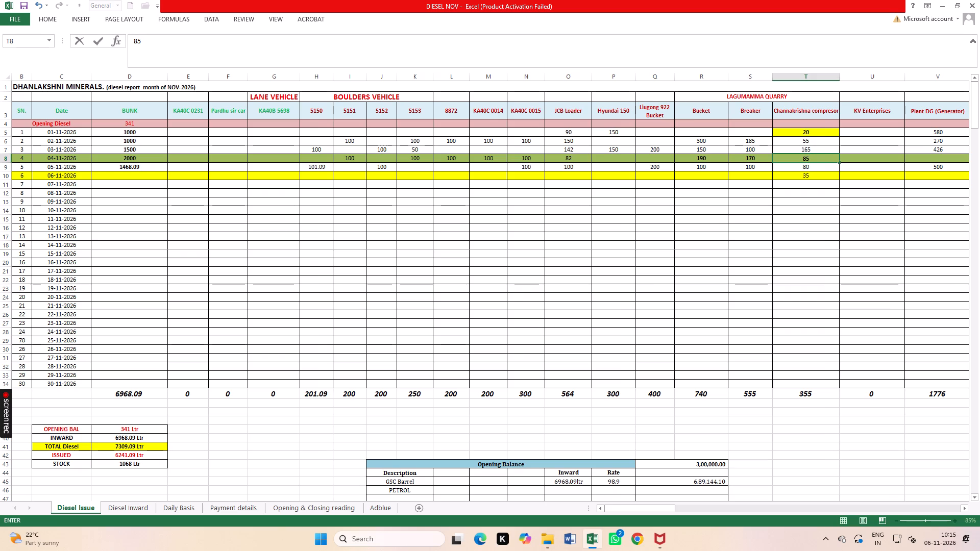
{"action": "left_click", "coordinate": [862, 160]}
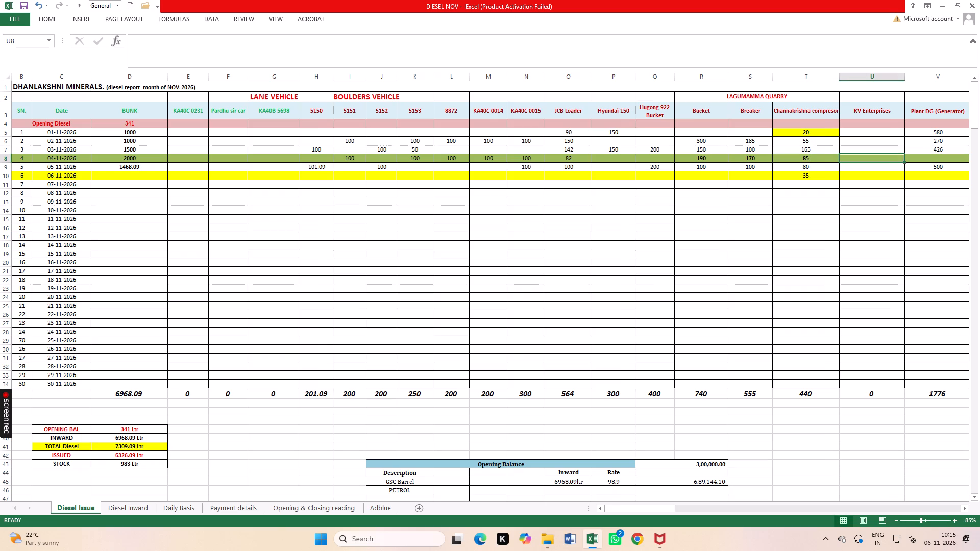
Enter 100 for boulder vehicle S150 (column H) on 04-11-2026.
{"action": "left_click", "coordinate": [319, 157]}
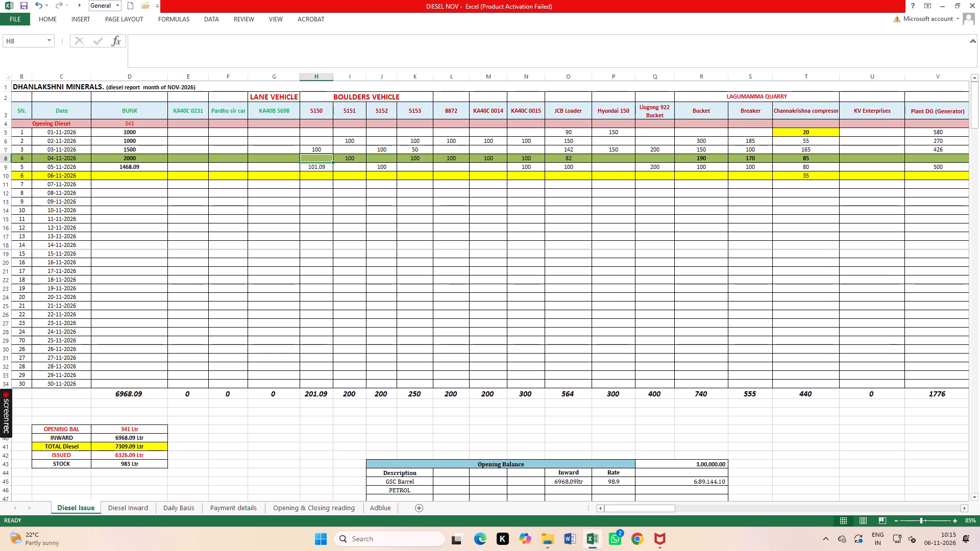
{"action": "key", "text": "1"}
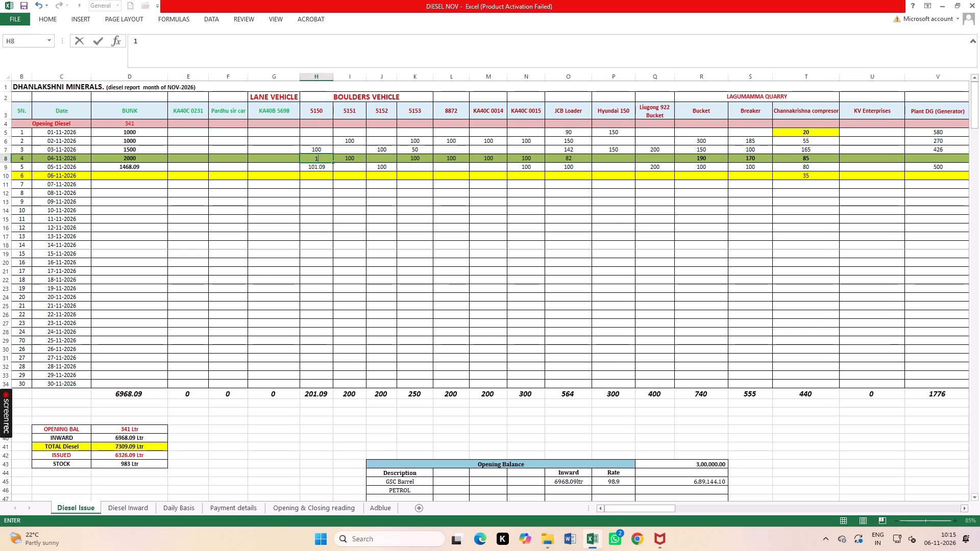
{"action": "type", "text": "00"}
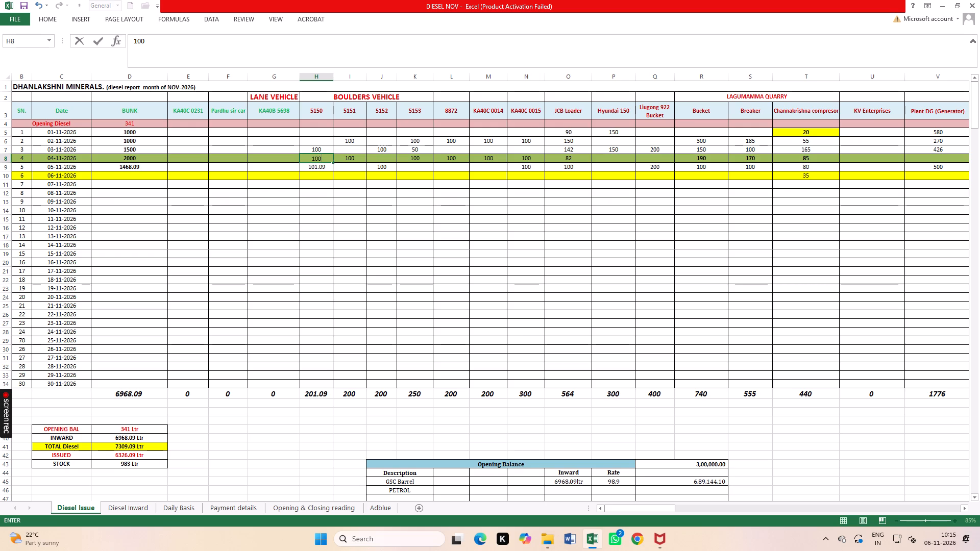
{"action": "left_click", "coordinate": [459, 217]}
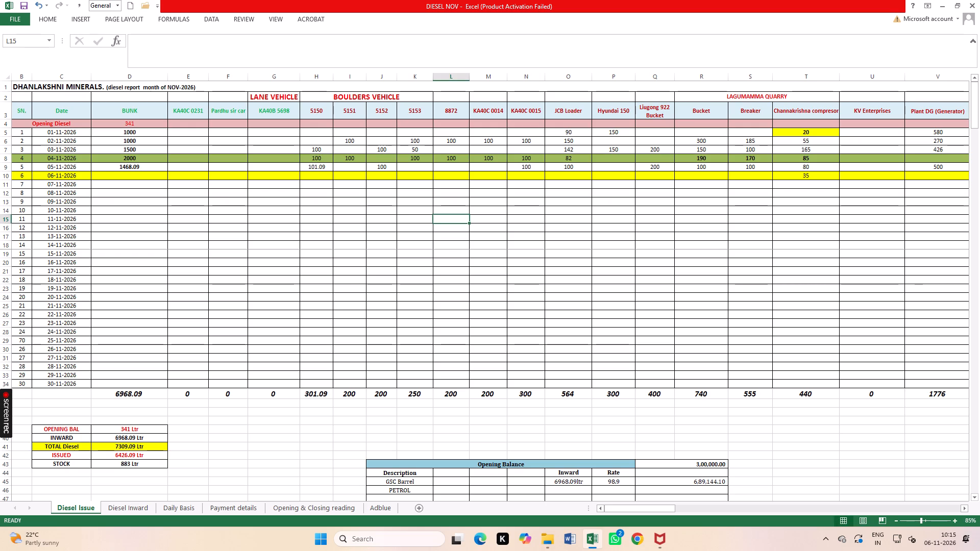
Examine the full width of the Diesel Issue sheet, including the columns beyond Plant DG (Generator).
{"action": "left_click", "coordinate": [371, 271]}
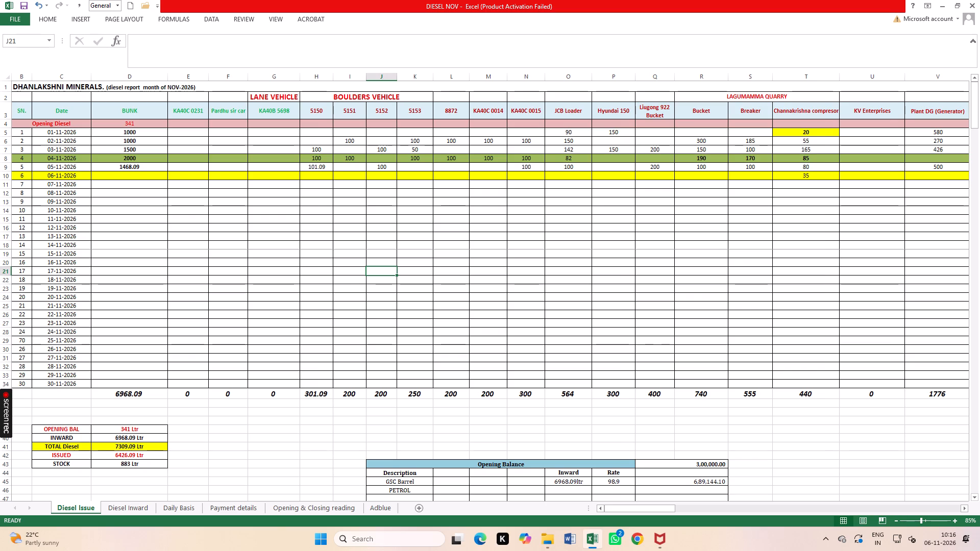
{"action": "left_click_drag", "start_coordinate": [656, 512], "coordinate": [692, 513]}
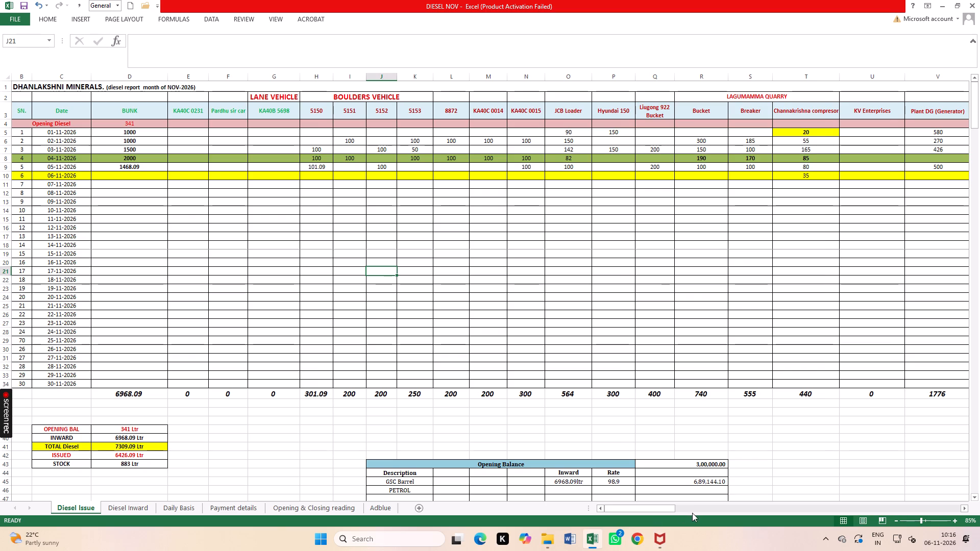
{"action": "scroll", "coordinate": [761, 367], "scroll_direction": "up", "scroll_amount": 4}
{"action": "scroll", "coordinate": [761, 367], "scroll_direction": "down", "scroll_amount": 1}
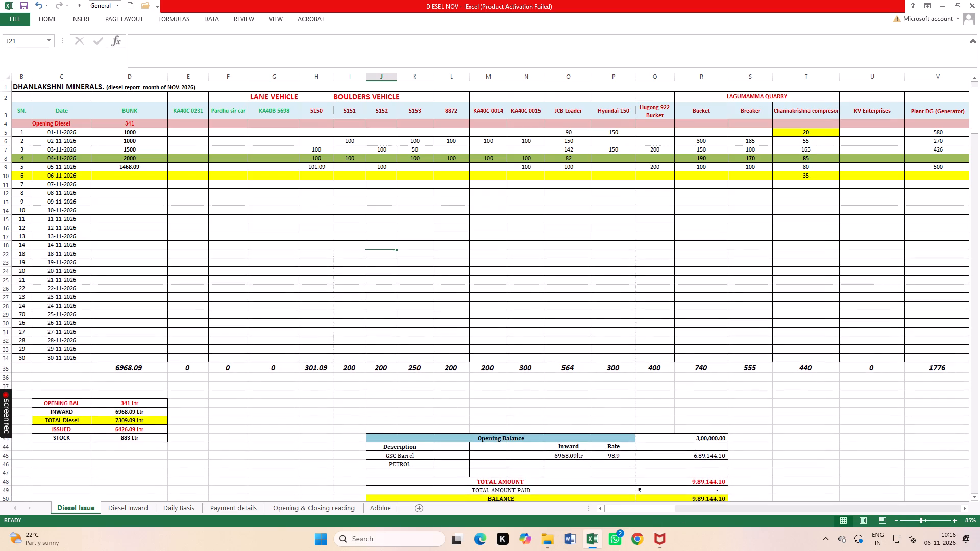
{"action": "scroll", "coordinate": [759, 366], "scroll_direction": "down", "scroll_amount": 1}
{"action": "scroll", "coordinate": [758, 366], "scroll_direction": "up", "scroll_amount": 4}
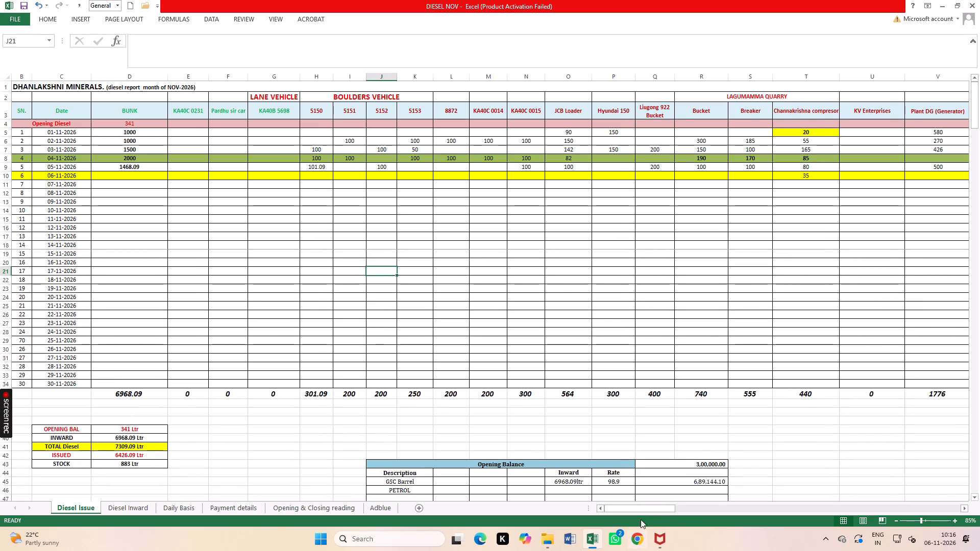
{"action": "left_click_drag", "start_coordinate": [643, 510], "coordinate": [862, 514]}
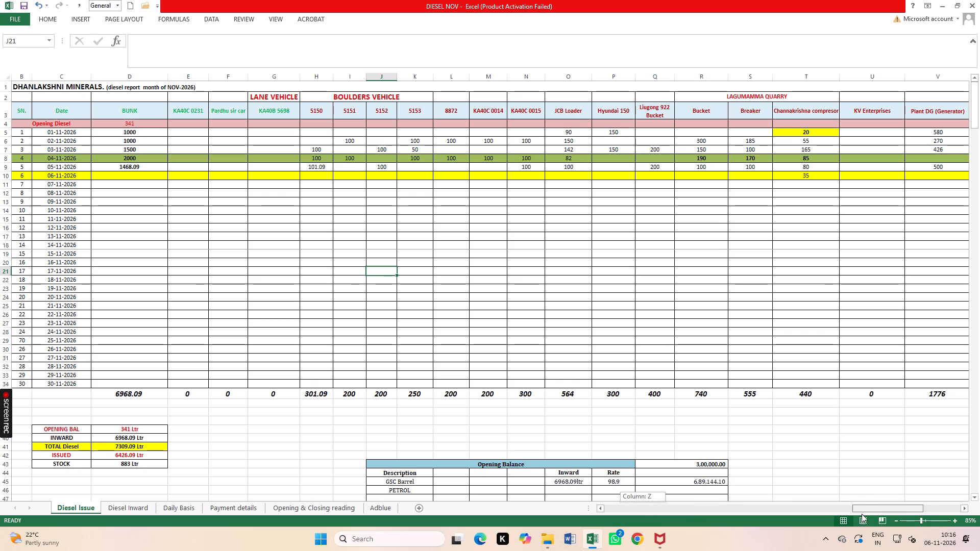
{"action": "left_click_drag", "start_coordinate": [862, 514], "coordinate": [823, 516]}
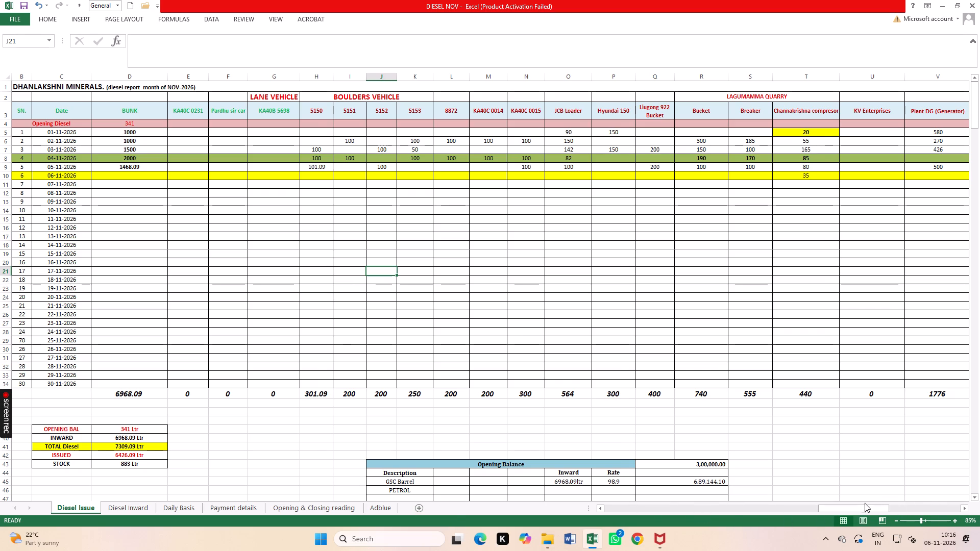
{"action": "left_click_drag", "start_coordinate": [874, 507], "coordinate": [957, 503]}
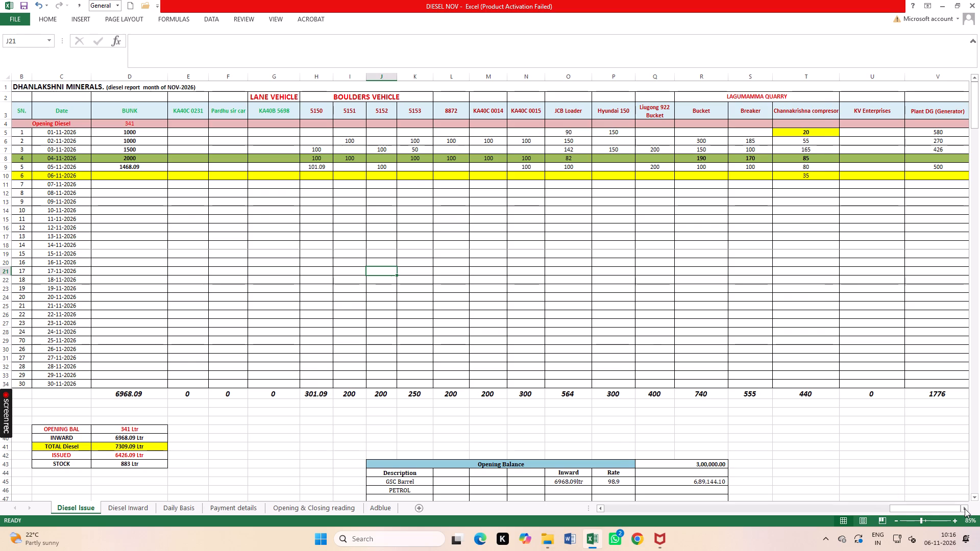
{"action": "triple_click", "coordinate": [965, 508]}
{"action": "triple_click", "coordinate": [965, 508]}
{"action": "double_click", "coordinate": [965, 508]}
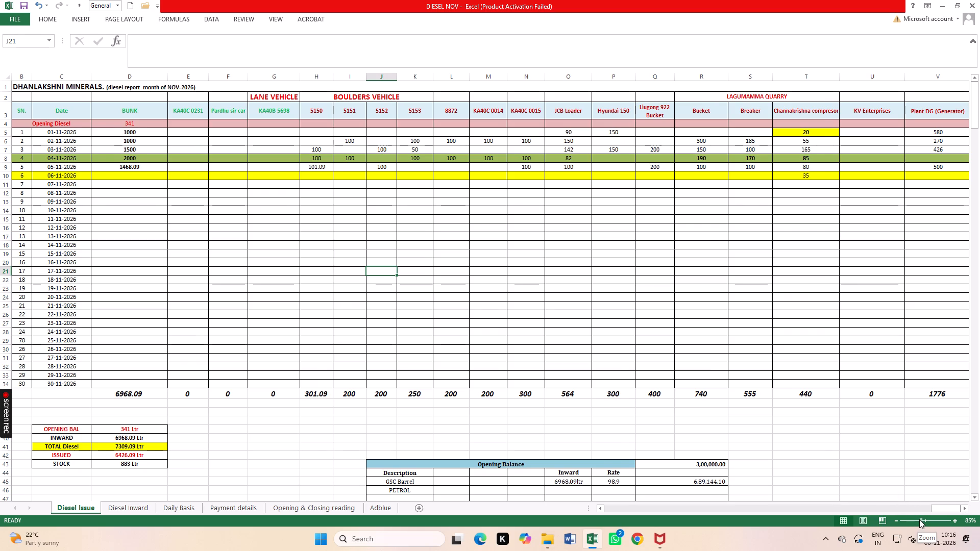
{"action": "left_click_drag", "start_coordinate": [920, 519], "coordinate": [921, 519]}
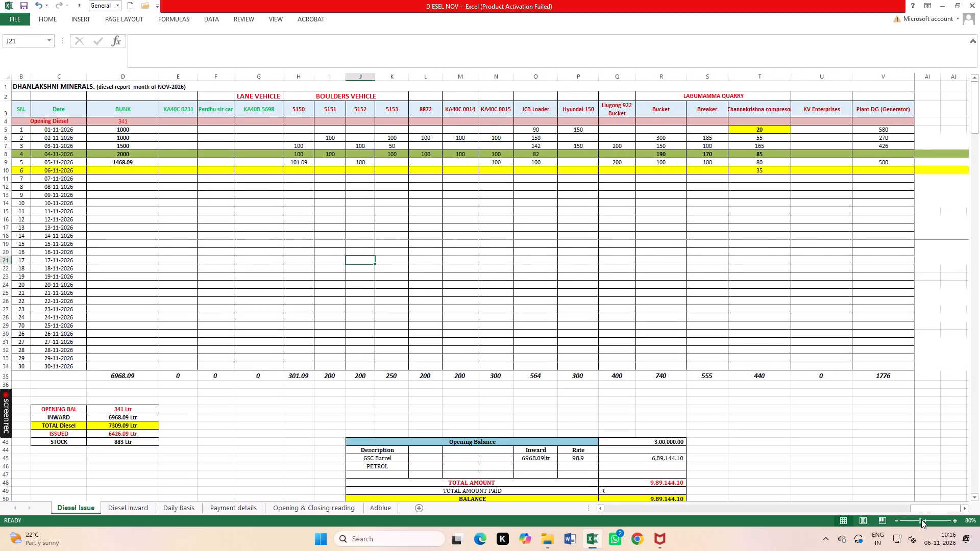
{"action": "left_click_drag", "start_coordinate": [921, 519], "coordinate": [926, 520]}
{"action": "left_click", "coordinate": [926, 521]}
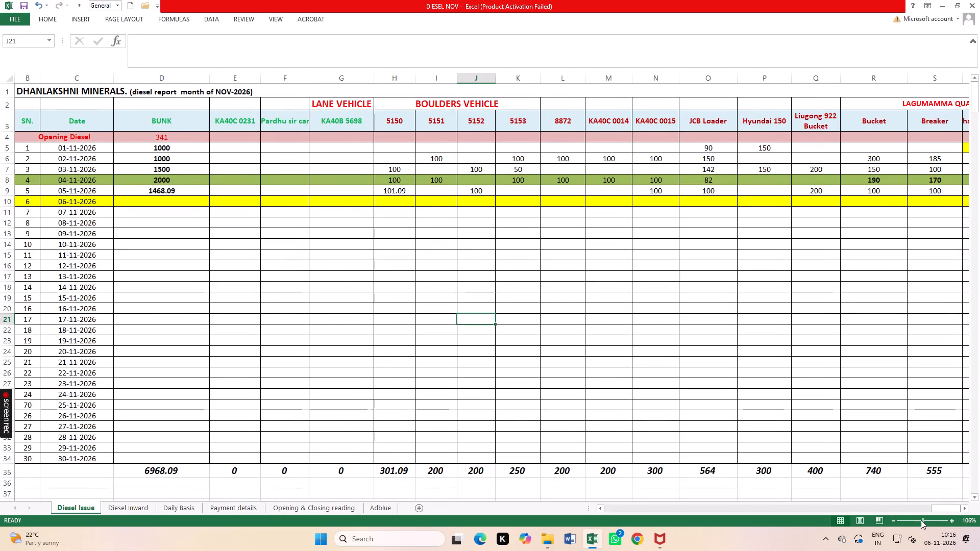
{"action": "left_click", "coordinate": [921, 520]}
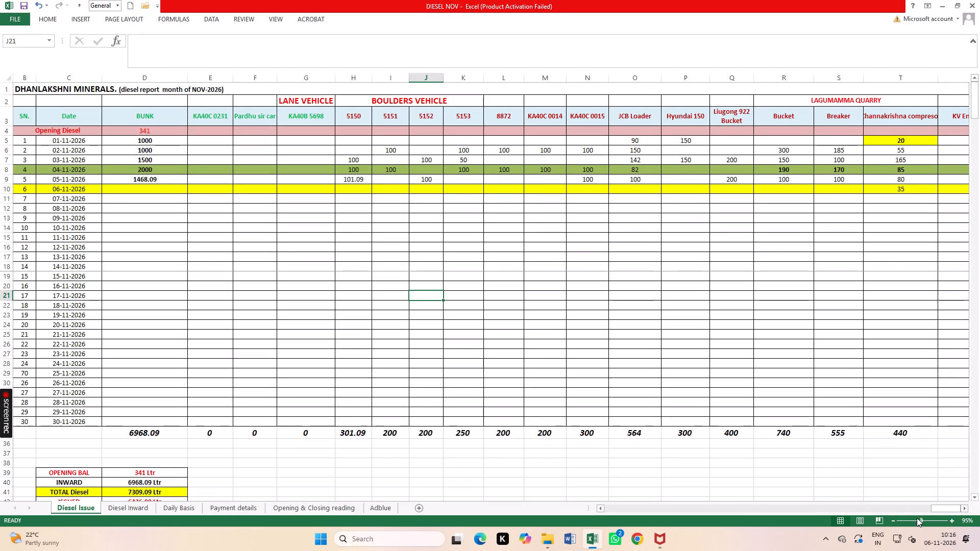
{"action": "left_click", "coordinate": [916, 519]}
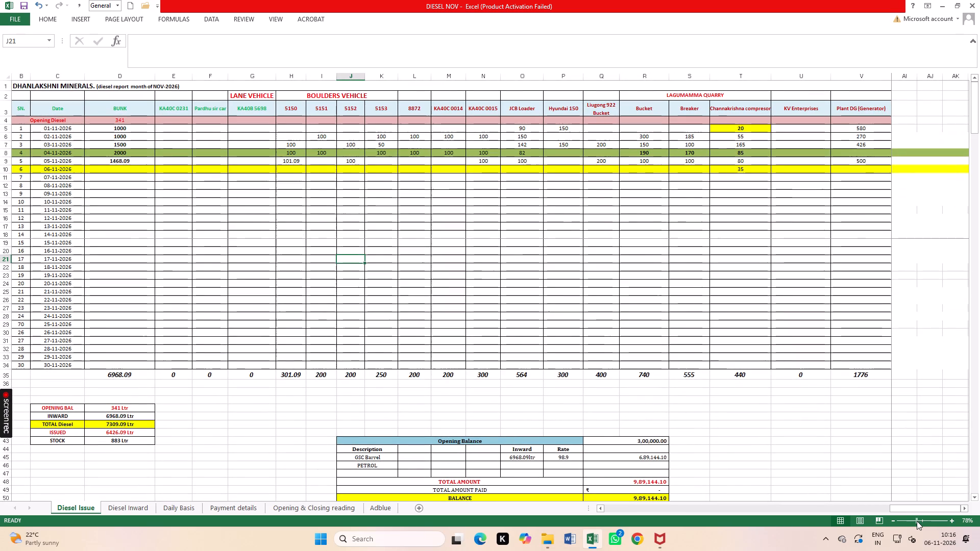
Inspect the formula behind the ISSUED figure in the diesel balance summary.
{"action": "double_click", "coordinate": [124, 434]}
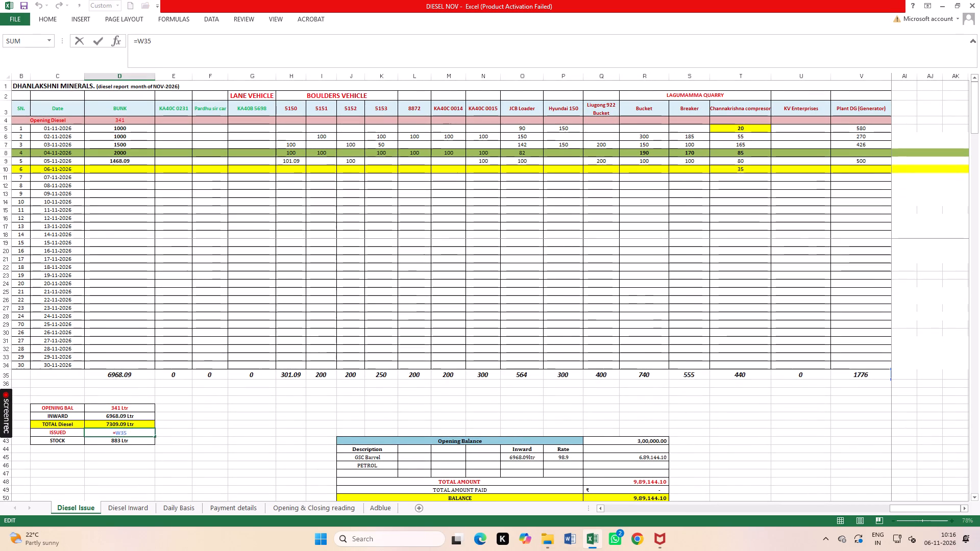
{"action": "scroll", "coordinate": [124, 434], "scroll_direction": "up", "scroll_amount": 4}
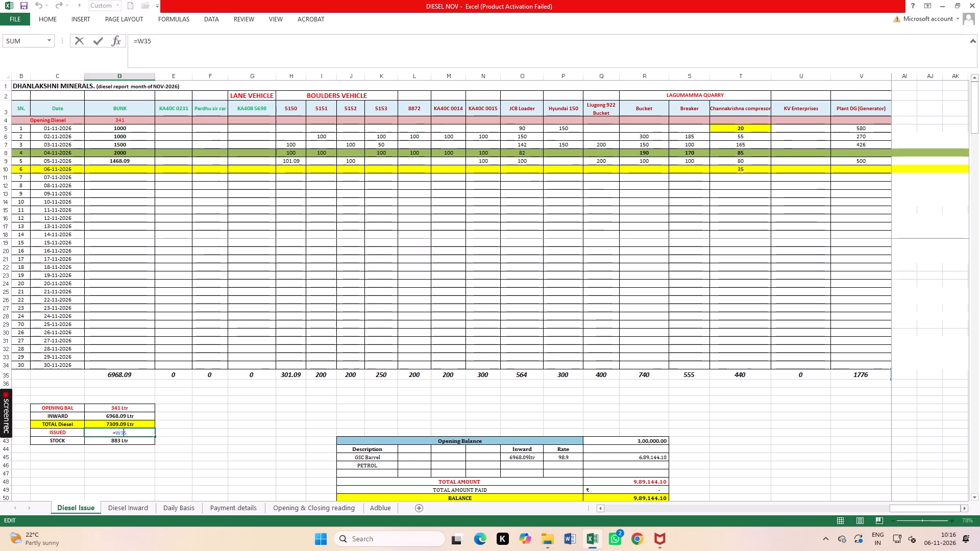
{"action": "key", "text": "Return"}
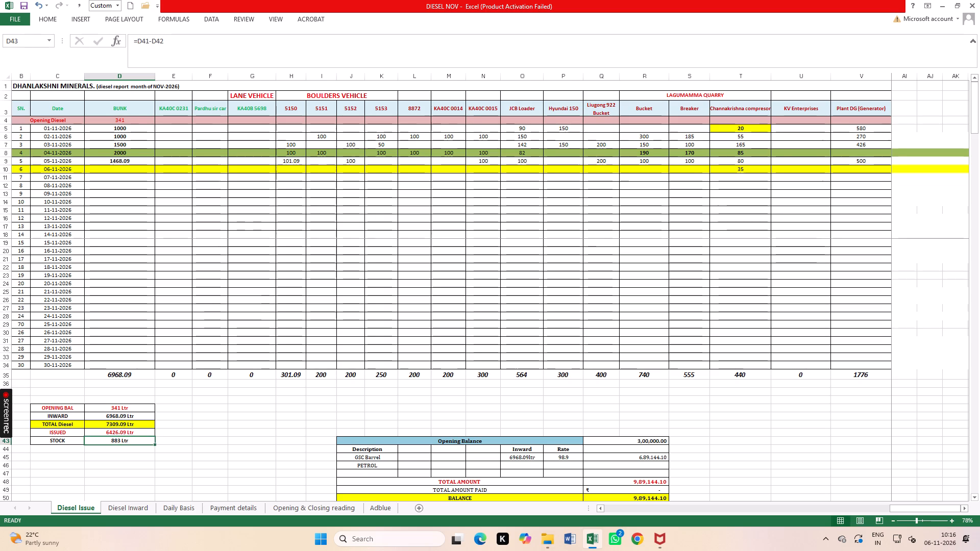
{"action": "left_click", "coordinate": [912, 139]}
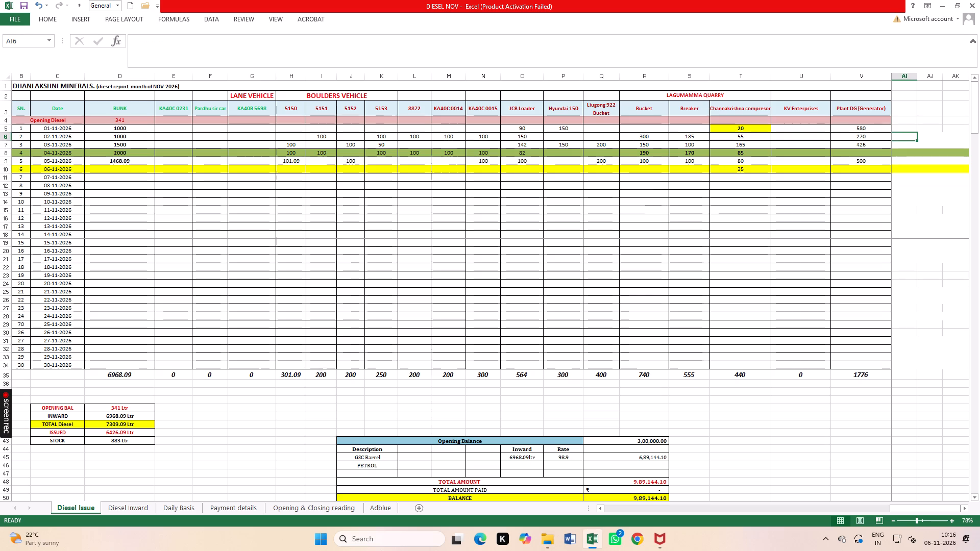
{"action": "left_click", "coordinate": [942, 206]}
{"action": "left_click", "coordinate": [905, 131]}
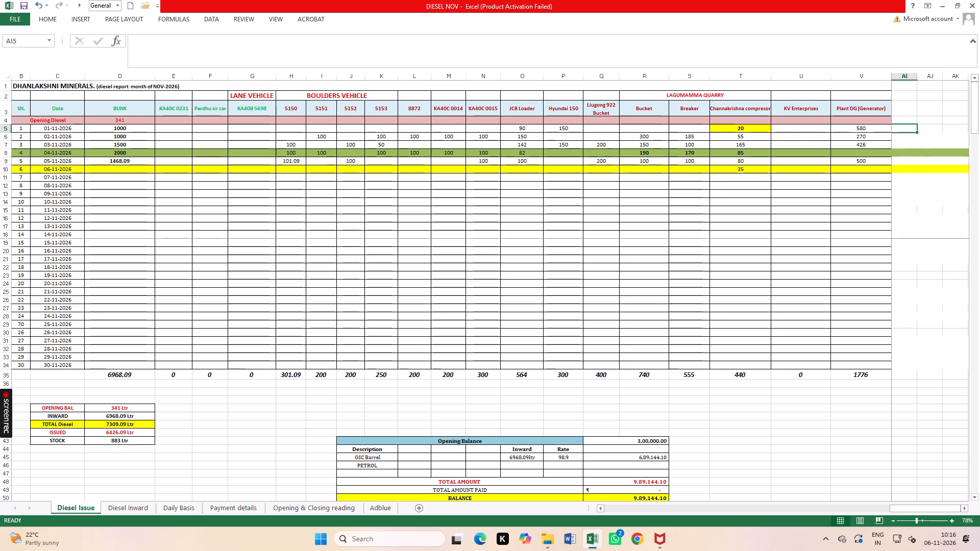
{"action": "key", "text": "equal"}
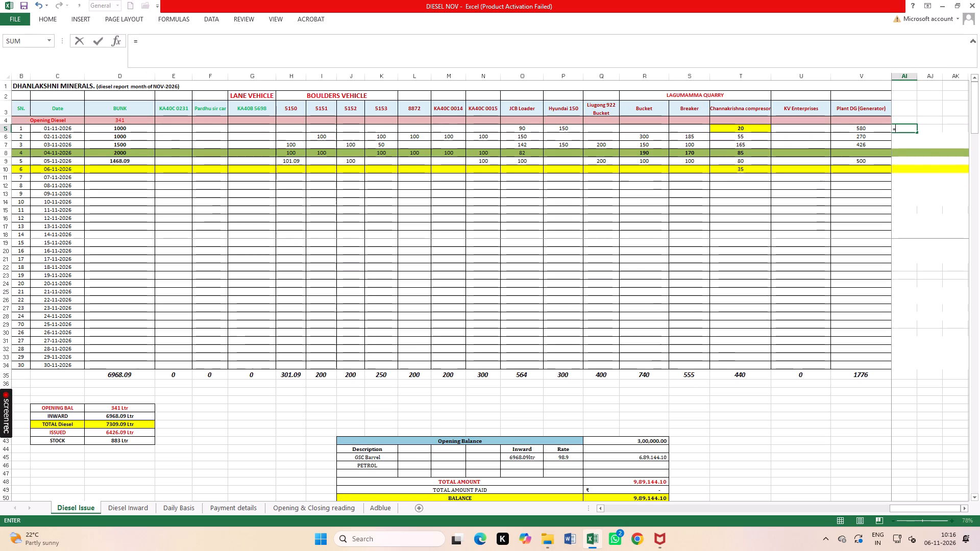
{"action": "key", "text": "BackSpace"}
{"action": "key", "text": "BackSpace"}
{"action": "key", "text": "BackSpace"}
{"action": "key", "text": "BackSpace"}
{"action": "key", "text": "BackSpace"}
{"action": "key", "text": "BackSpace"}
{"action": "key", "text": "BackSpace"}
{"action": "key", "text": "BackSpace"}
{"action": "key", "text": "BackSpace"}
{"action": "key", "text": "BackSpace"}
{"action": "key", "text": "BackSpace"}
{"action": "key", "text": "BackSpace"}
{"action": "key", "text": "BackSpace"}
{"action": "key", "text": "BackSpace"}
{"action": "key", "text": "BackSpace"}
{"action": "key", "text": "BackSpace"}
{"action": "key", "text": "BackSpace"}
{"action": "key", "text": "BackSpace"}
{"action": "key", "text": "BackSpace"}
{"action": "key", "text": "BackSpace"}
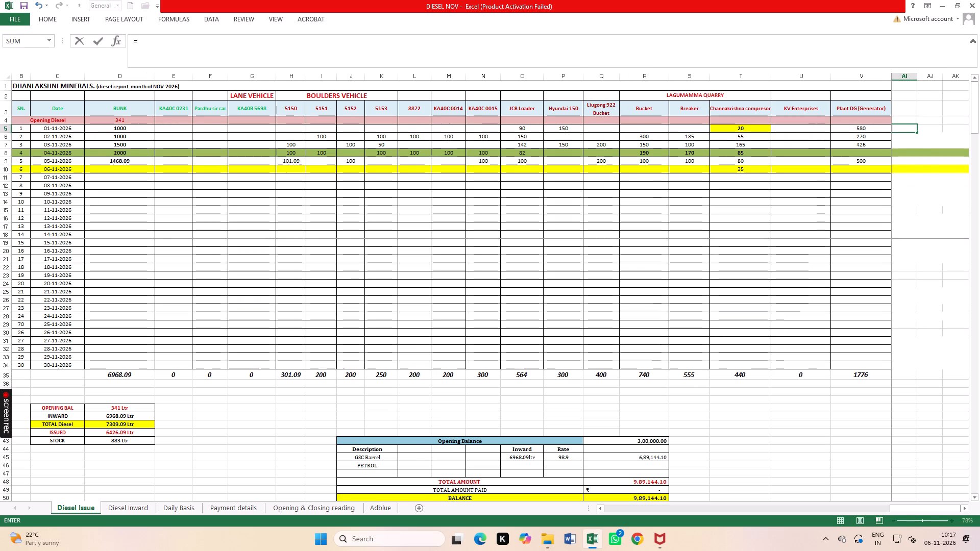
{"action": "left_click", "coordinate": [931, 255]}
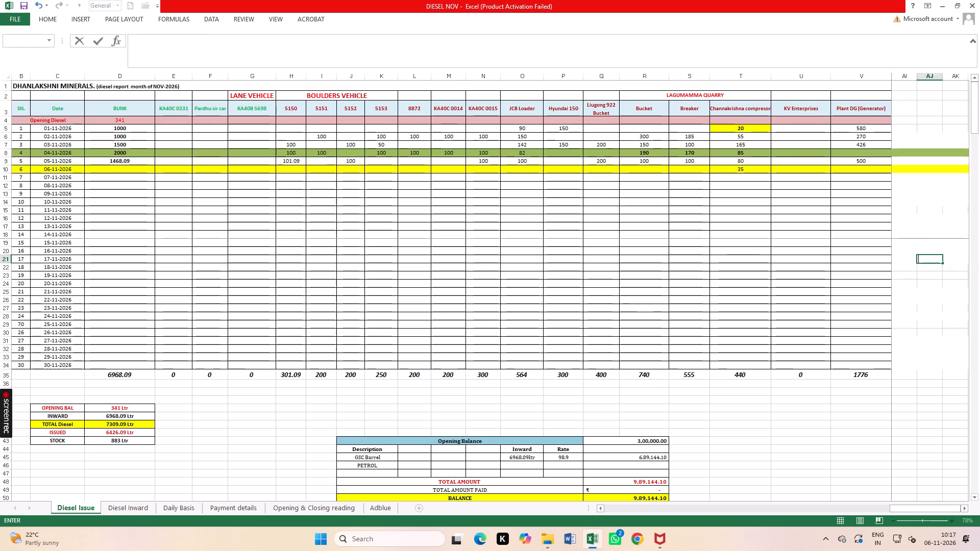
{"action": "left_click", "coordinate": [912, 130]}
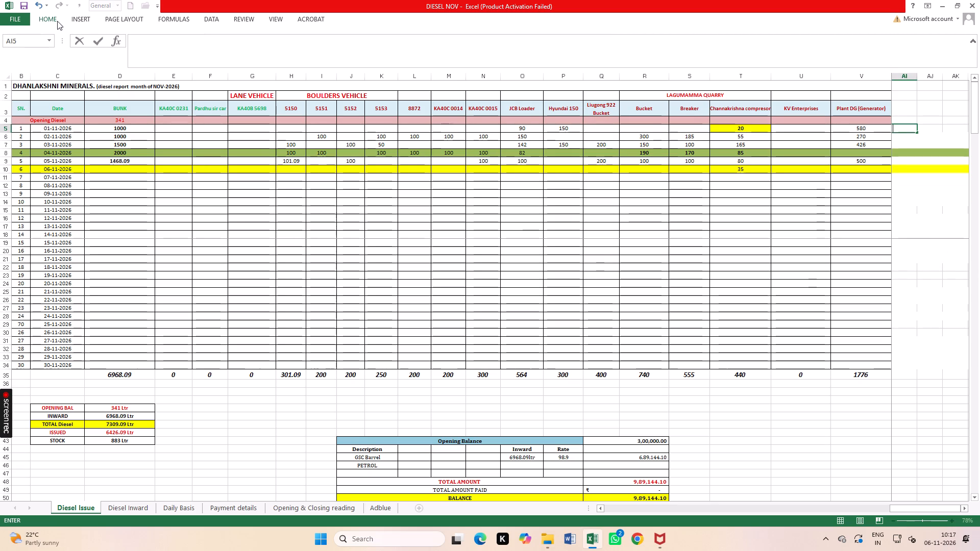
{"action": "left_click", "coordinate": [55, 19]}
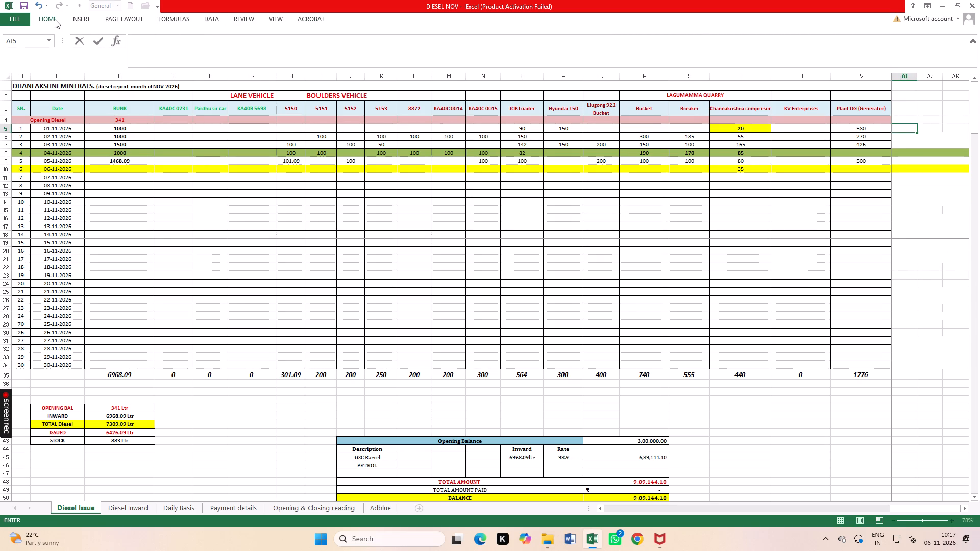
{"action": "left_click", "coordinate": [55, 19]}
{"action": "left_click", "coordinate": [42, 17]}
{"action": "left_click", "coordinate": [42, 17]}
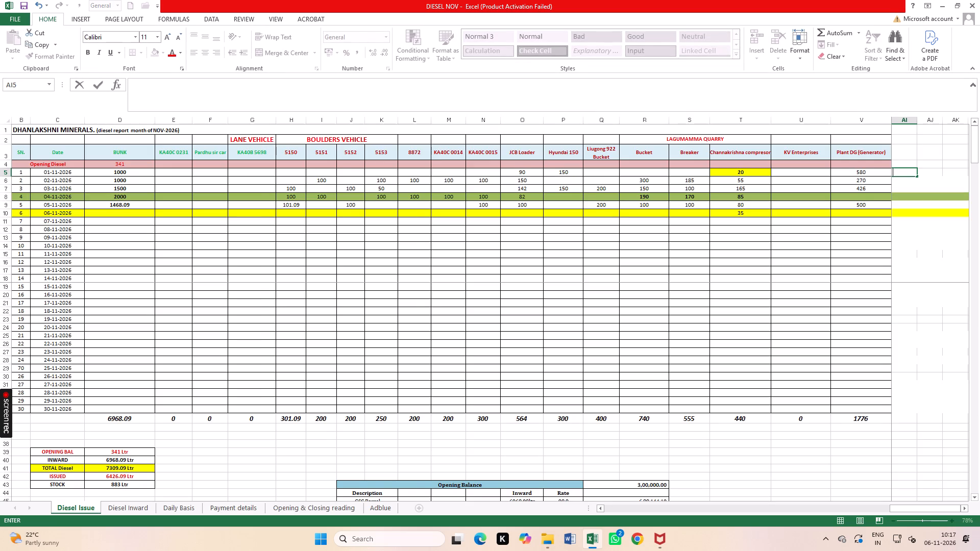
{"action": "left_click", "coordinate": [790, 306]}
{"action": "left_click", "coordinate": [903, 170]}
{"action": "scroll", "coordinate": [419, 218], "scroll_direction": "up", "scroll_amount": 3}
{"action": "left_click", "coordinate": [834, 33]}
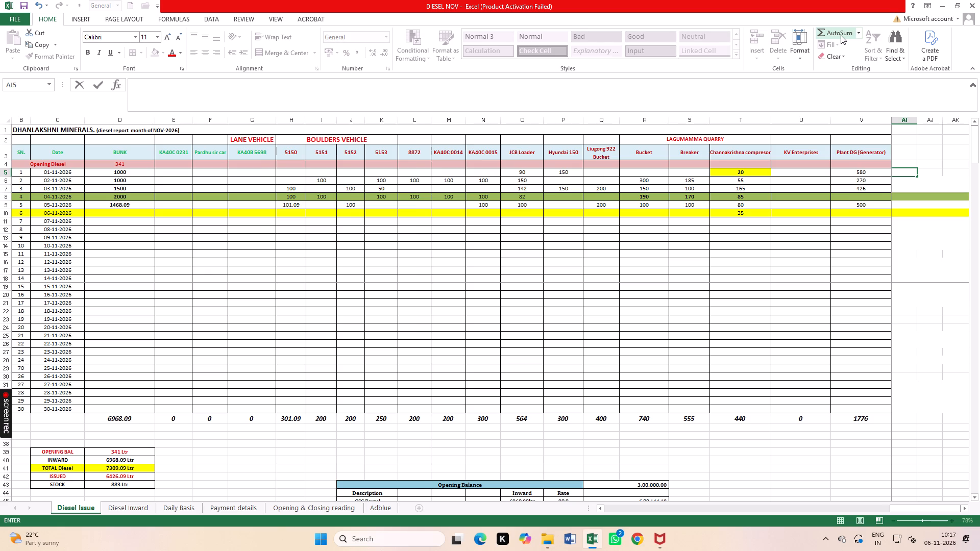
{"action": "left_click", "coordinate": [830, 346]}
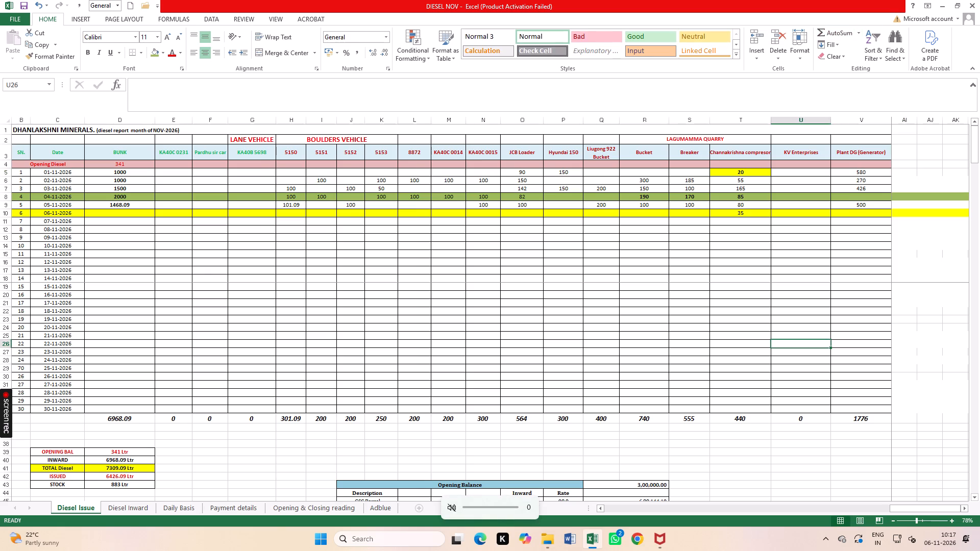
AutoSum the 01-11-2026 row in cell AI5 over E5:AH5, leaving out the BUNK column.
{"action": "left_click", "coordinate": [908, 172]}
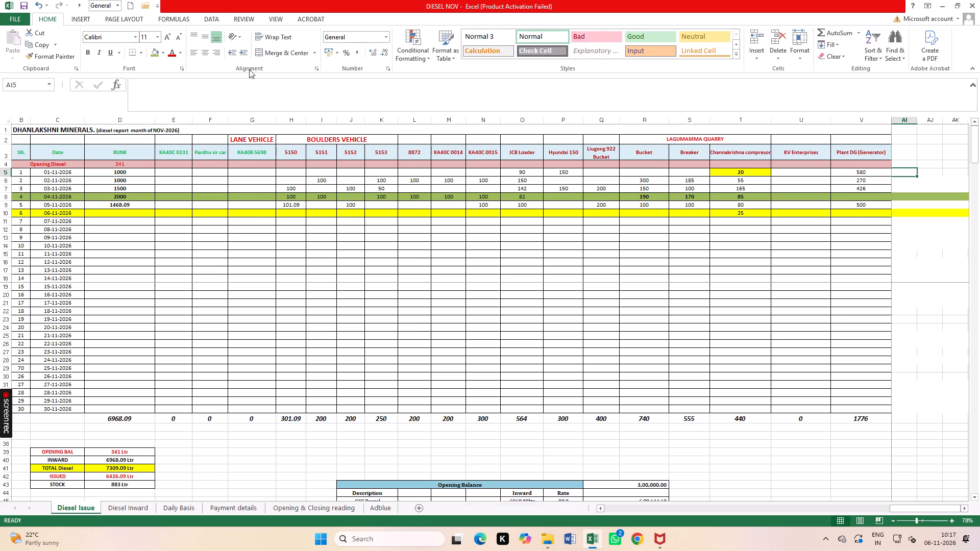
{"action": "left_click", "coordinate": [840, 31]}
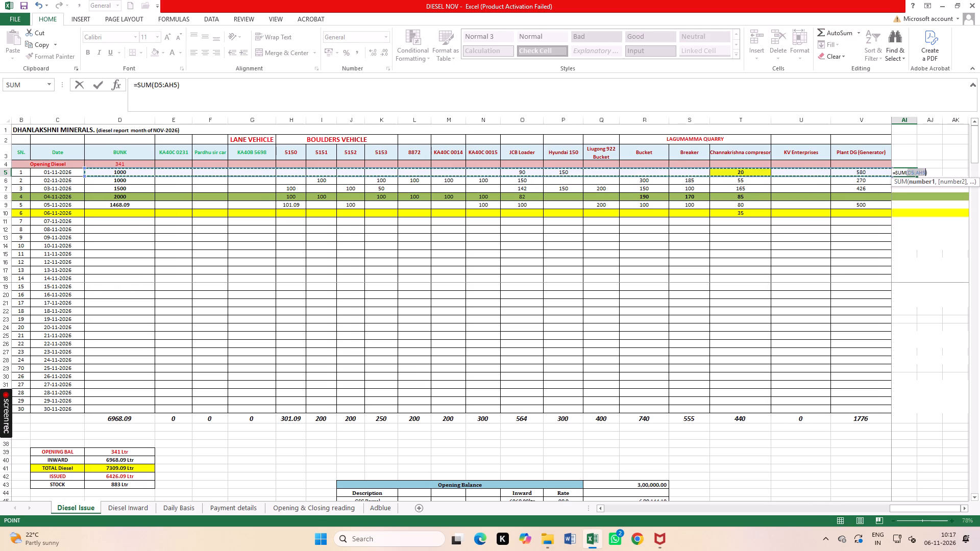
{"action": "left_click_drag", "start_coordinate": [85, 176], "coordinate": [98, 174]}
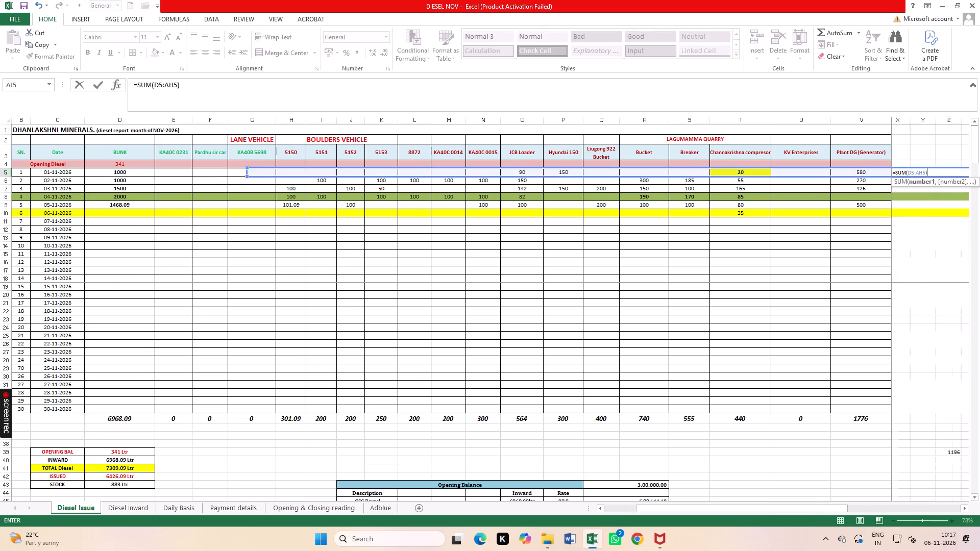
{"action": "left_click_drag", "start_coordinate": [98, 174], "coordinate": [154, 165]}
{"action": "key", "text": "Return"}
{"action": "scroll", "coordinate": [157, 163], "scroll_direction": "up", "scroll_amount": 1}
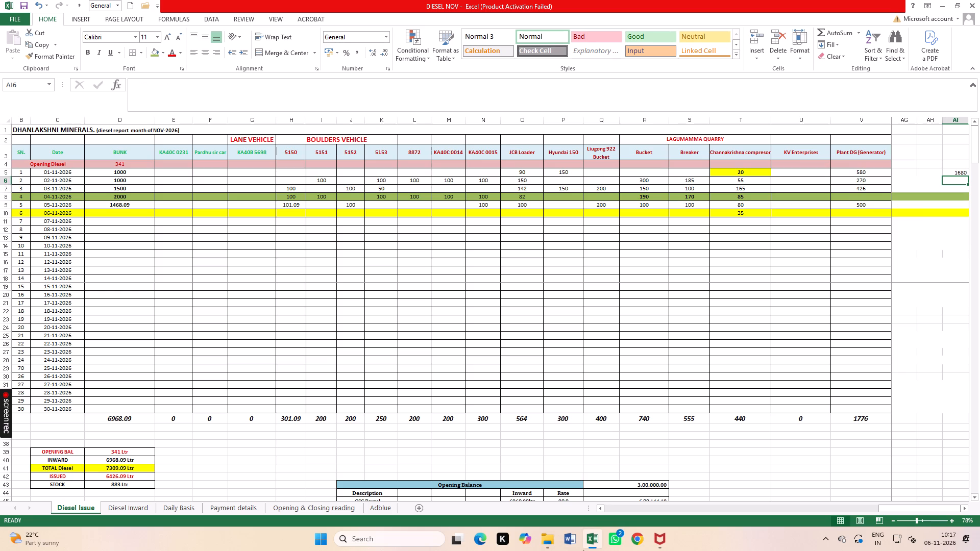
{"action": "scroll", "coordinate": [836, 474], "scroll_direction": "up", "scroll_amount": 1}
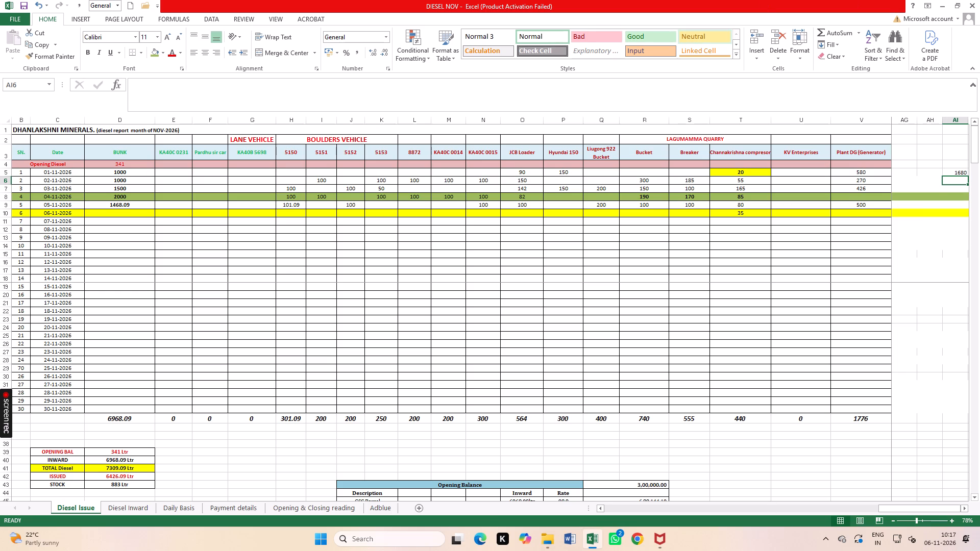
Clear the row-total formula for 01-11-2026 from cell AI5.
{"action": "double_click", "coordinate": [955, 172]}
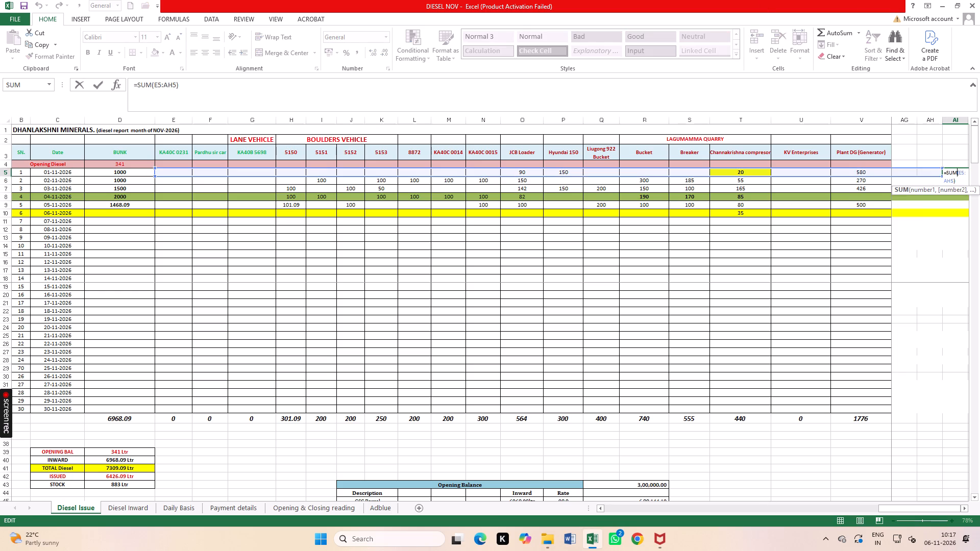
{"action": "key", "text": "Right"}
{"action": "key", "text": "Right"}
{"action": "key", "text": "Right"}
{"action": "key", "text": "Right"}
{"action": "key", "text": "Right"}
{"action": "key", "text": "Right"}
{"action": "key", "text": "Right"}
{"action": "key", "text": "Right"}
{"action": "key", "text": "Right"}
{"action": "key", "text": "Right"}
{"action": "key", "text": "Right"}
{"action": "key", "text": "Right"}
{"action": "key", "text": "Right"}
{"action": "key", "text": "Right"}
{"action": "key", "text": "Right"}
{"action": "key", "text": "Right"}
{"action": "key", "text": "Right"}
{"action": "key", "text": "Right"}
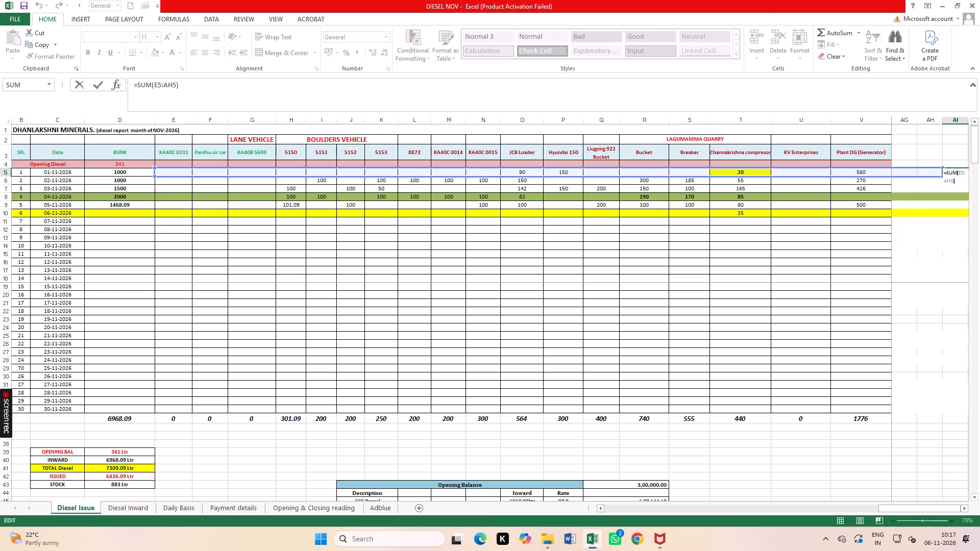
{"action": "key", "text": "BackSpace"}
{"action": "key", "text": "BackSpace"}
{"action": "key", "text": "BackSpace"}
{"action": "key", "text": "BackSpace"}
{"action": "key", "text": "BackSpace"}
{"action": "key", "text": "BackSpace"}
{"action": "key", "text": "BackSpace"}
{"action": "key", "text": "BackSpace"}
{"action": "key", "text": "BackSpace"}
{"action": "key", "text": "BackSpace"}
{"action": "key", "text": "BackSpace"}
{"action": "key", "text": "BackSpace"}
{"action": "key", "text": "BackSpace"}
{"action": "key", "text": "BackSpace"}
{"action": "key", "text": "BackSpace"}
{"action": "key", "text": "BackSpace"}
{"action": "key", "text": "BackSpace"}
{"action": "key", "text": "BackSpace"}
{"action": "key", "text": "BackSpace"}
{"action": "key", "text": "BackSpace"}
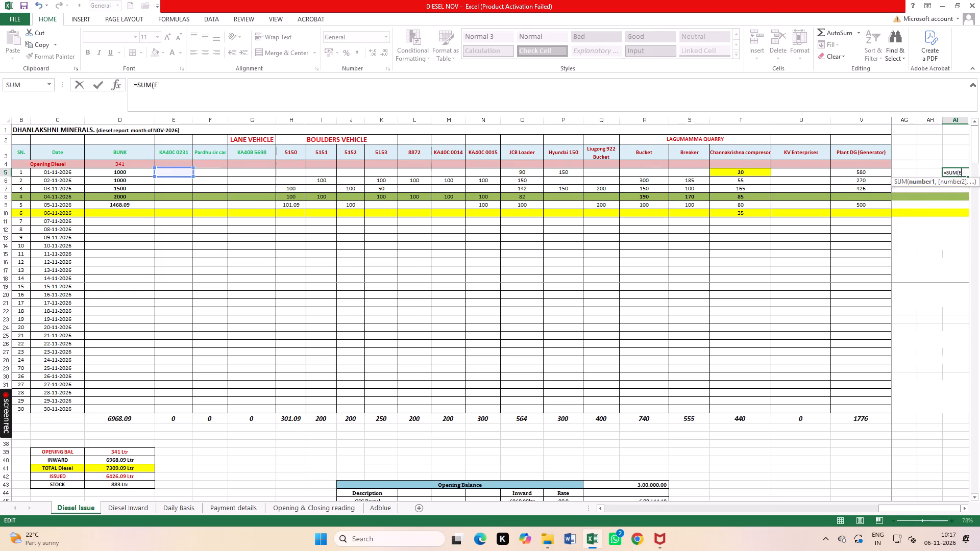
{"action": "left_click", "coordinate": [935, 232]}
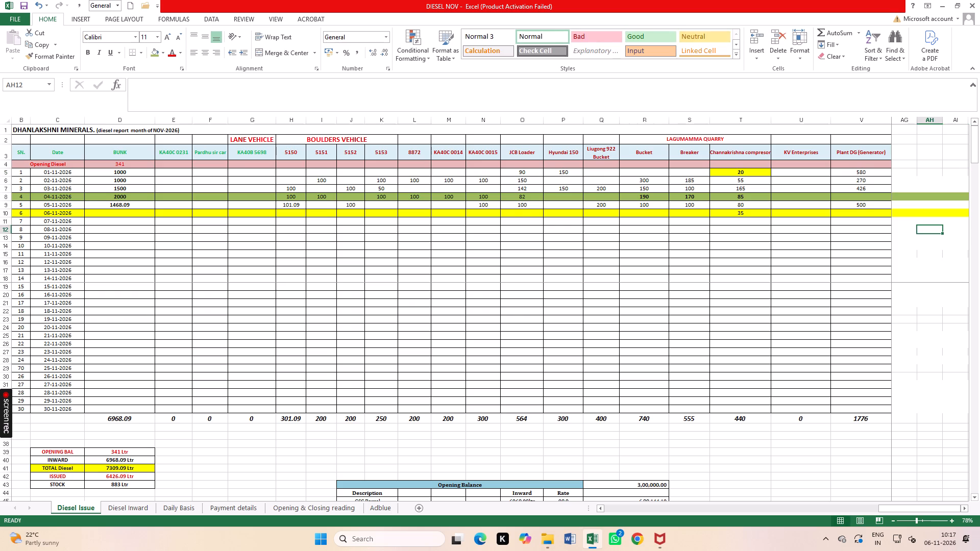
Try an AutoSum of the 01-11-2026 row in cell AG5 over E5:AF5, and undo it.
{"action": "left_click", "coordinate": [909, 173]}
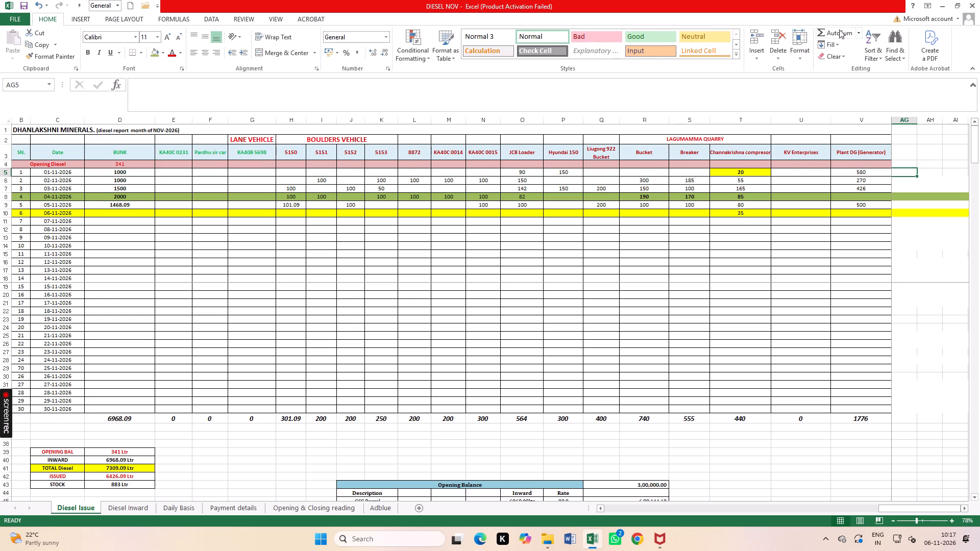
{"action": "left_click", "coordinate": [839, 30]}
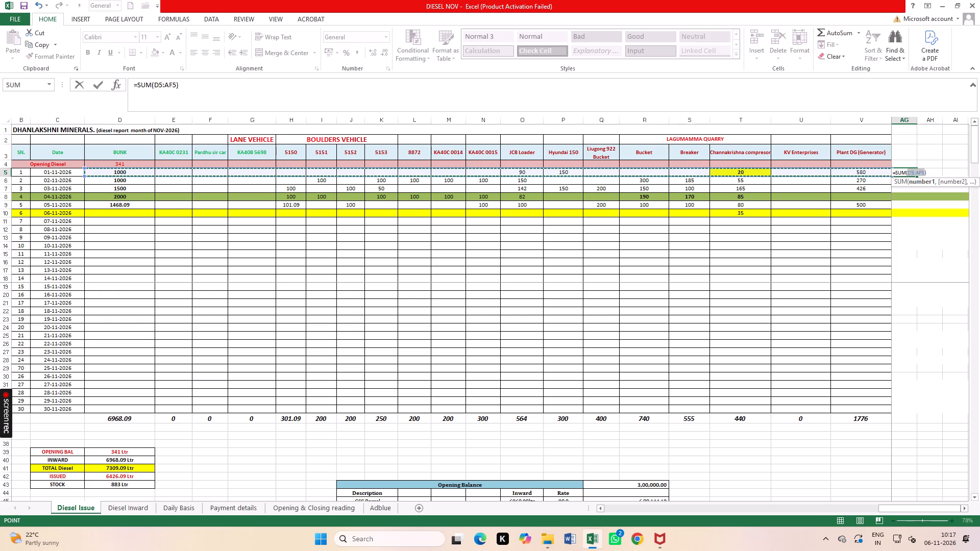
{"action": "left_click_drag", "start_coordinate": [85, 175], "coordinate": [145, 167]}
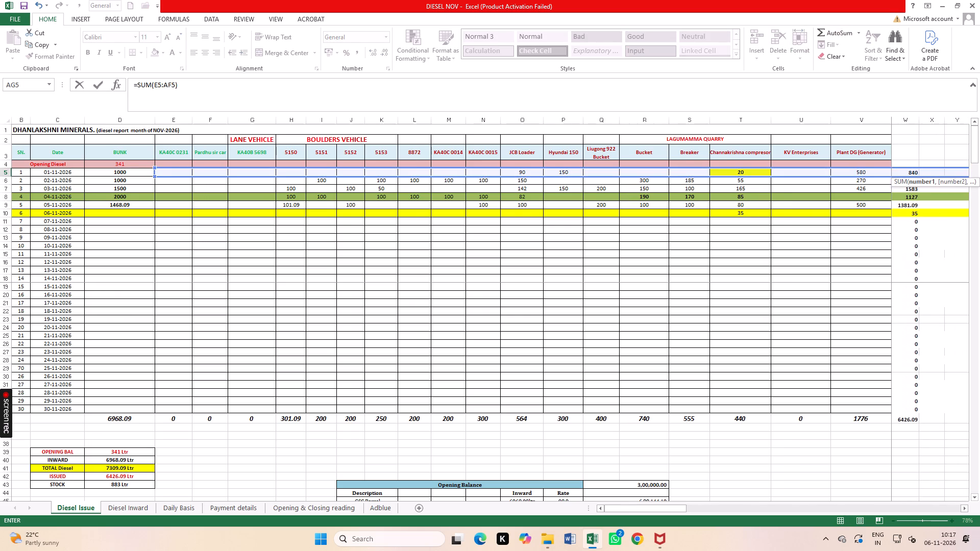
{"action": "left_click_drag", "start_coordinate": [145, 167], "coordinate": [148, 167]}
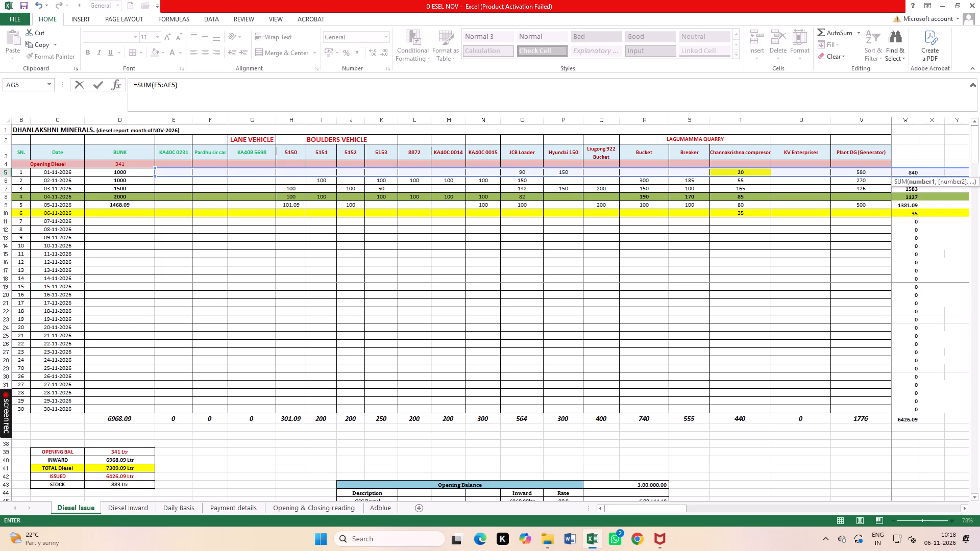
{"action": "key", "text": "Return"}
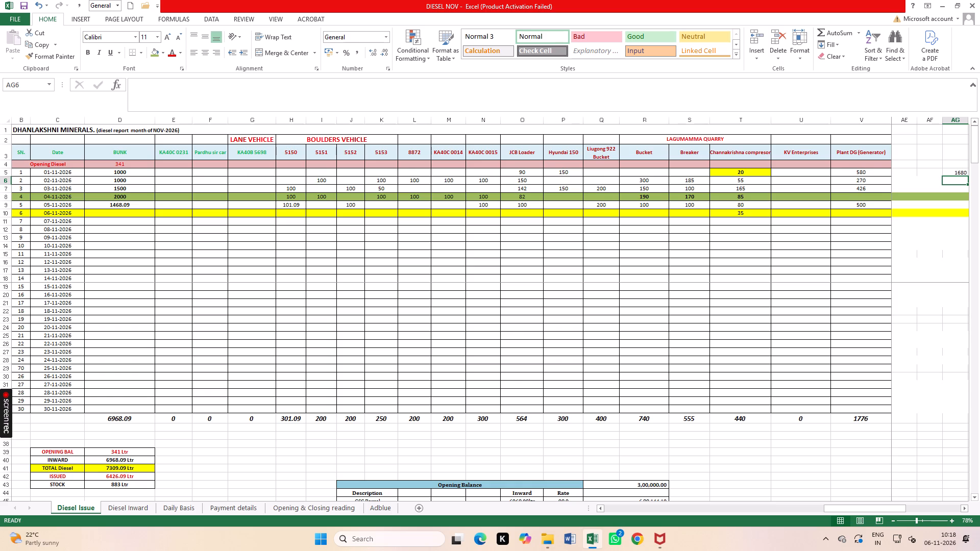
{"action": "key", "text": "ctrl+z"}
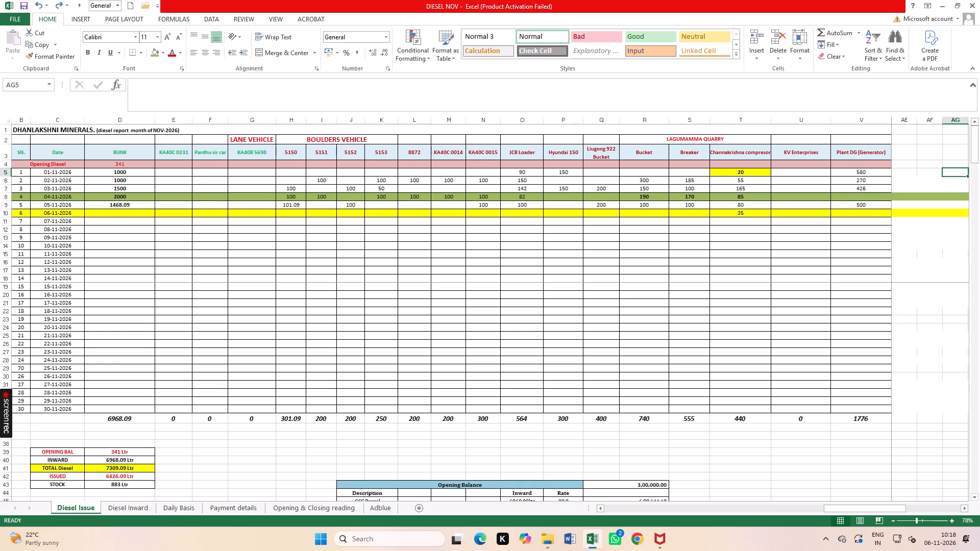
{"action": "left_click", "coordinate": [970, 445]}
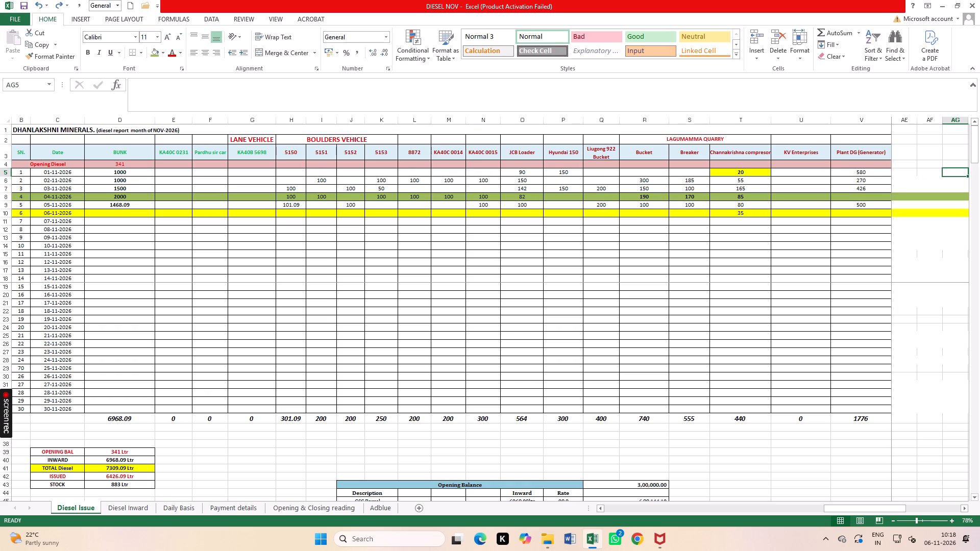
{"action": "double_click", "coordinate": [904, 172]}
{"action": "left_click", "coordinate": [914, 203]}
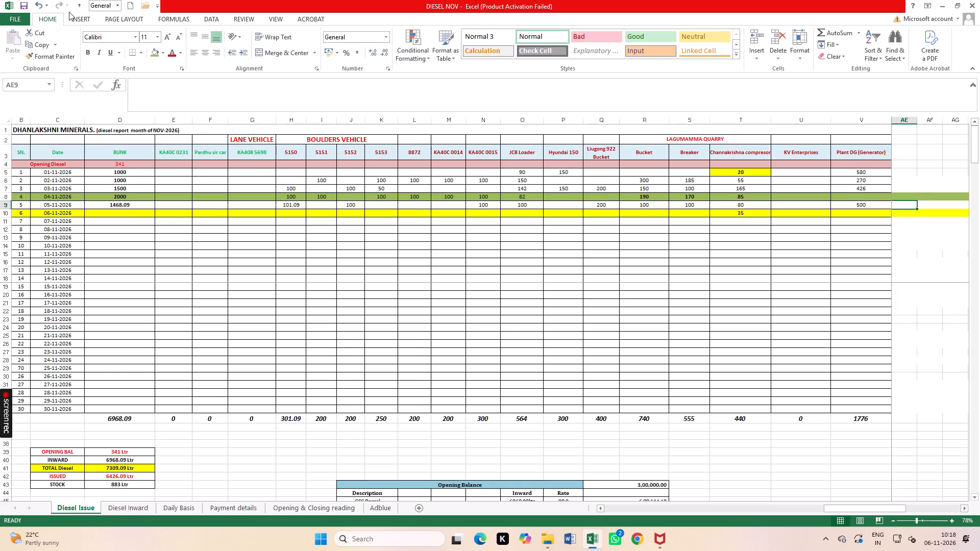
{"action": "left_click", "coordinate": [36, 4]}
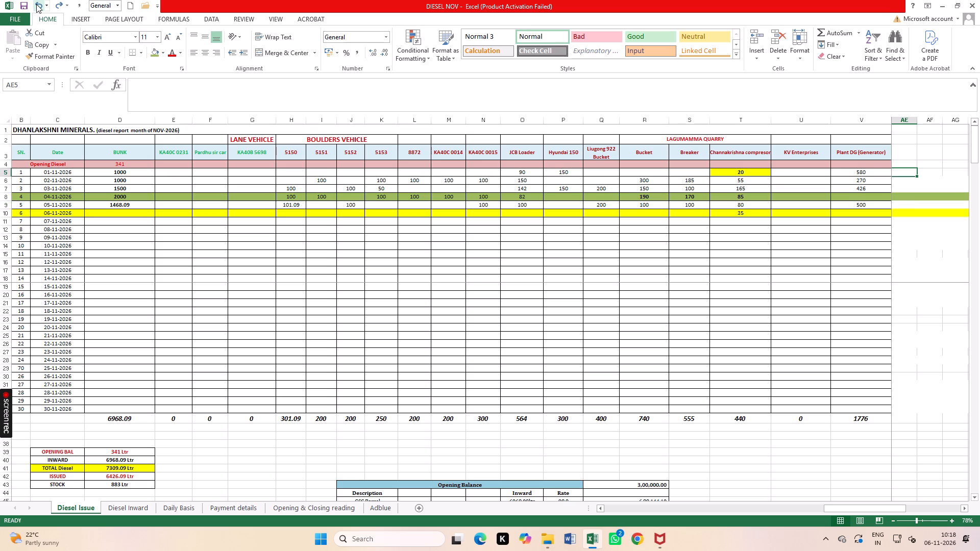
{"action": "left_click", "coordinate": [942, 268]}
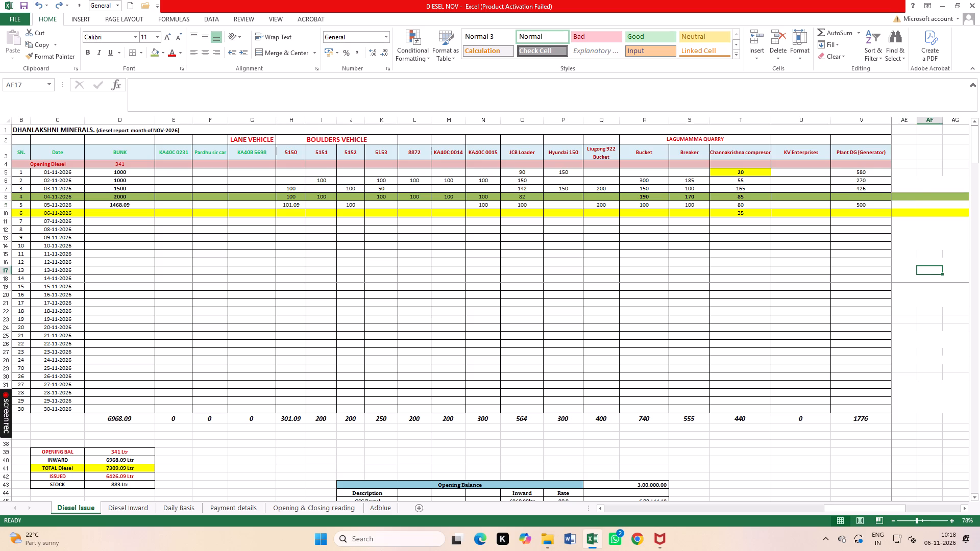
AutoSum the 01-11-2026 row in cell AE5 over E5:V5, from KA40C 0231 through Plant DG (Generator).
{"action": "left_click", "coordinate": [903, 173]}
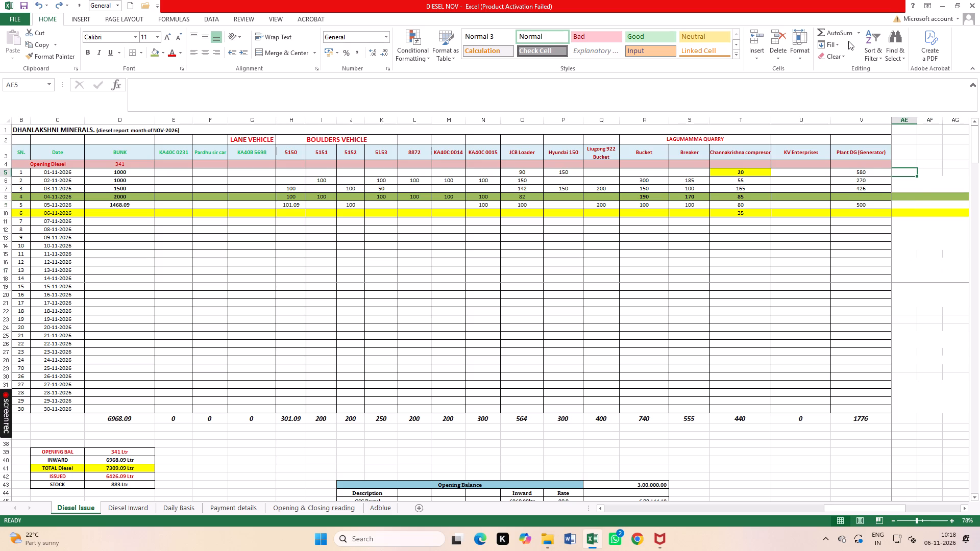
{"action": "left_click", "coordinate": [847, 38]}
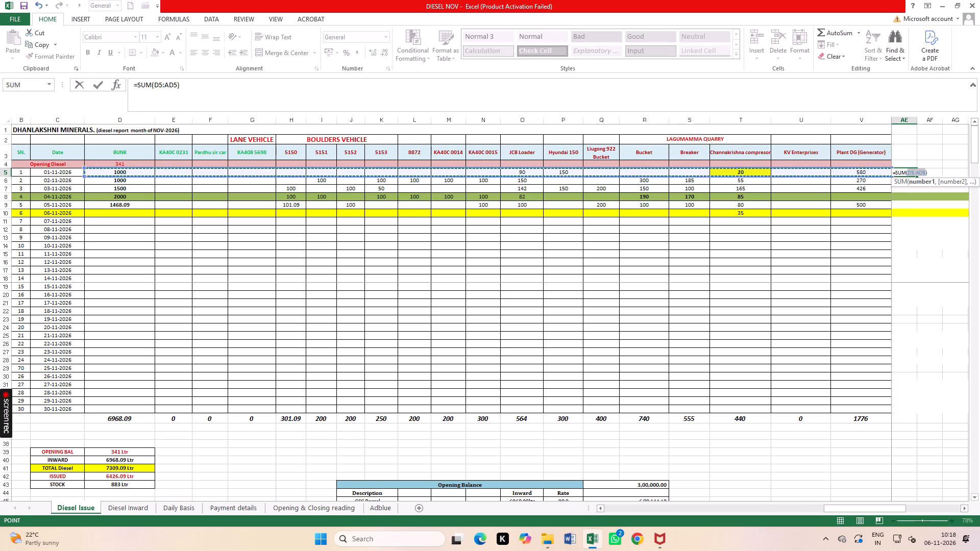
{"action": "left_click", "coordinate": [83, 177]}
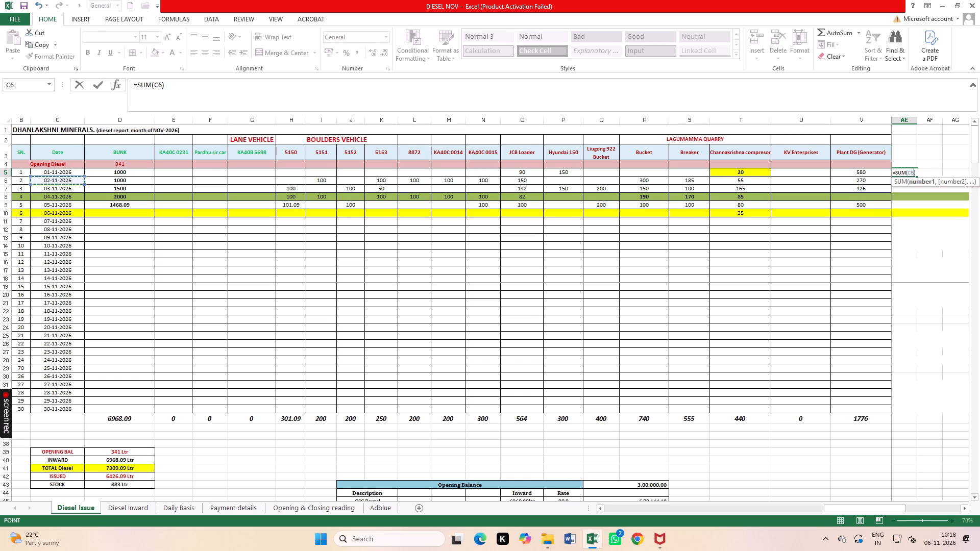
{"action": "left_click_drag", "start_coordinate": [174, 170], "coordinate": [550, 171]}
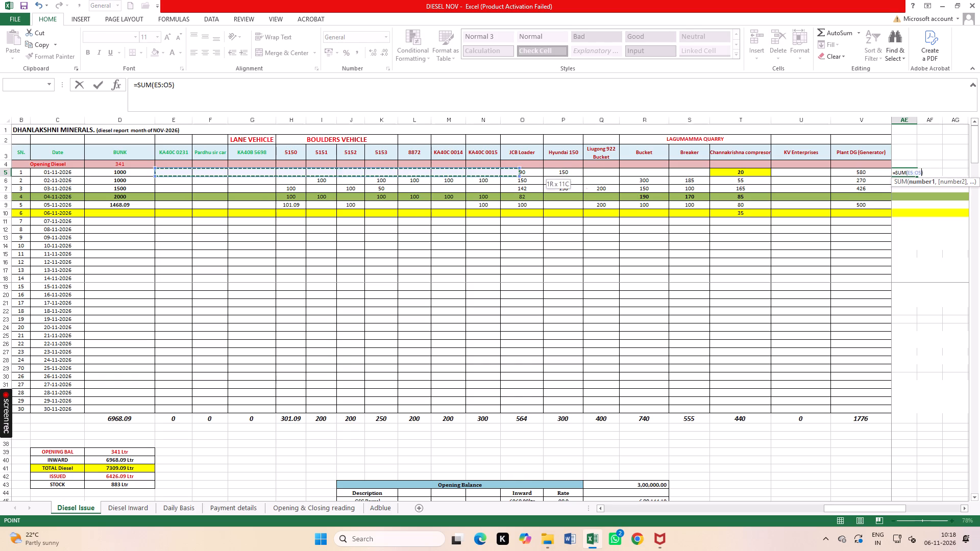
{"action": "left_click_drag", "start_coordinate": [550, 171], "coordinate": [864, 170]}
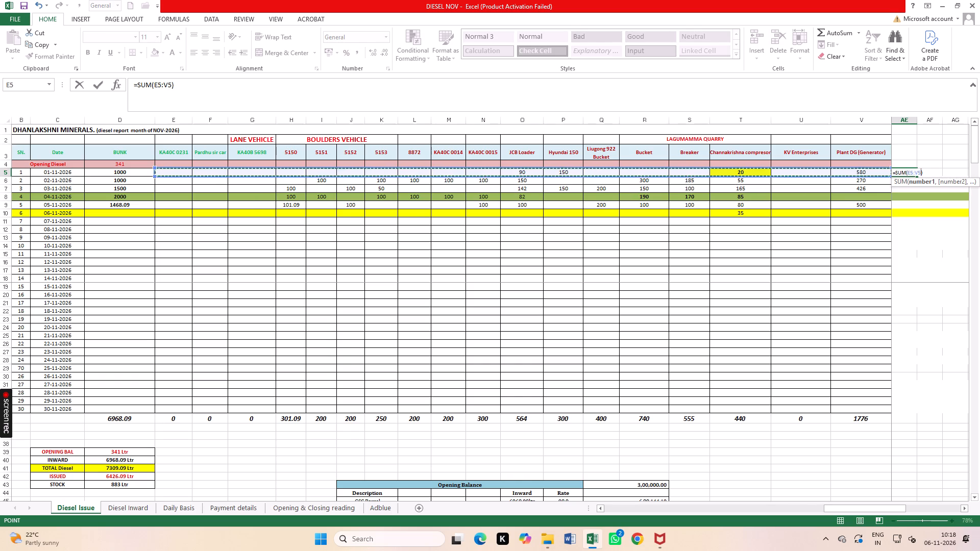
{"action": "key", "text": "Return"}
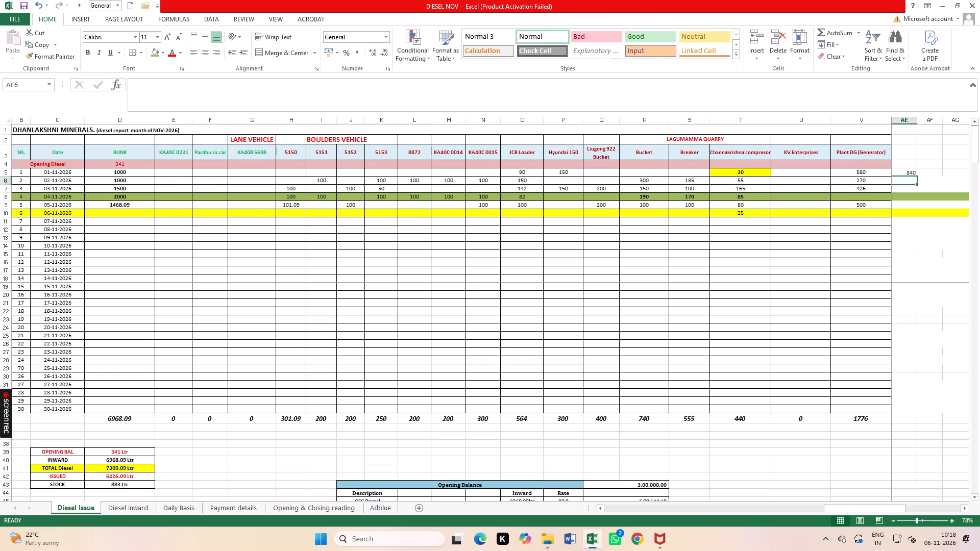
Fill the AE5 row total down column AE through the 30-11-2026 row.
{"action": "left_click", "coordinate": [908, 169]}
{"action": "left_click_drag", "start_coordinate": [917, 176], "coordinate": [914, 415]}
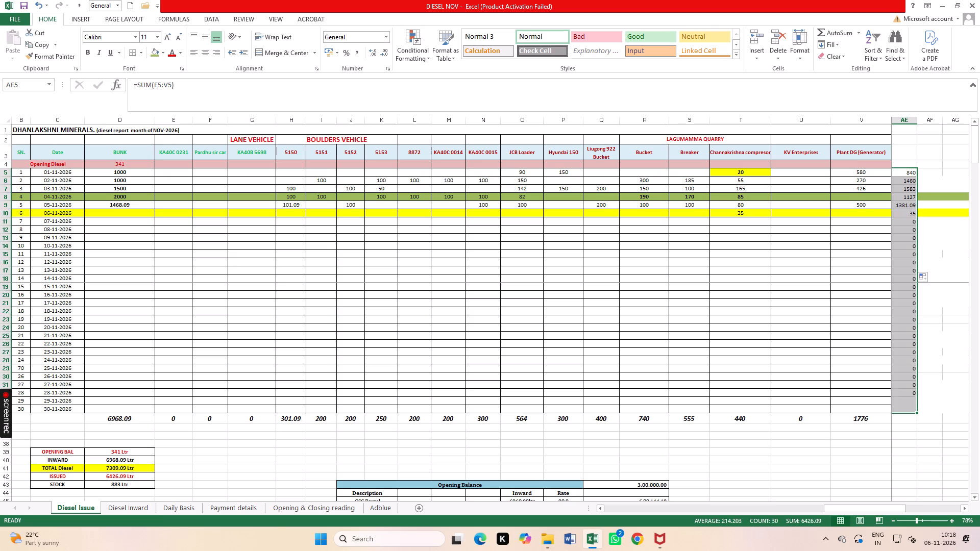
{"action": "left_click", "coordinate": [919, 461]}
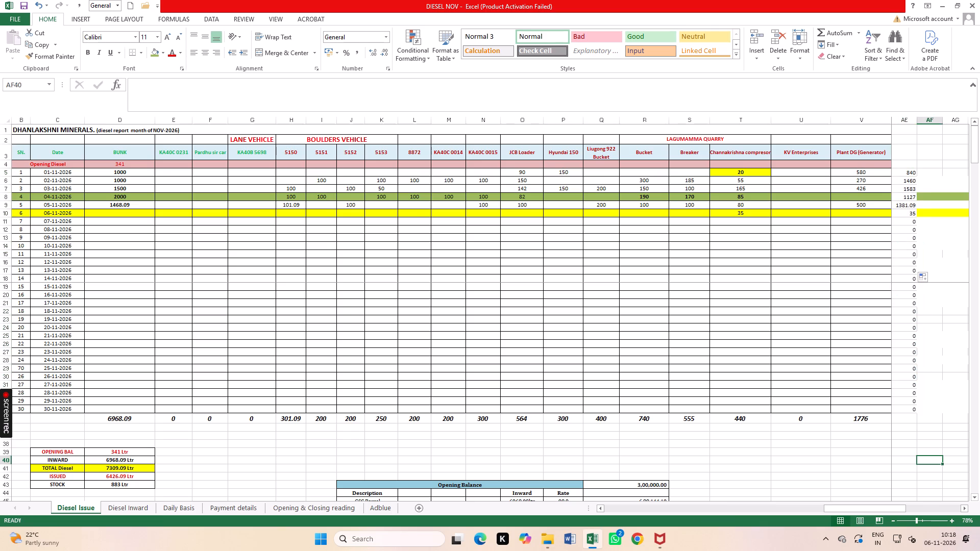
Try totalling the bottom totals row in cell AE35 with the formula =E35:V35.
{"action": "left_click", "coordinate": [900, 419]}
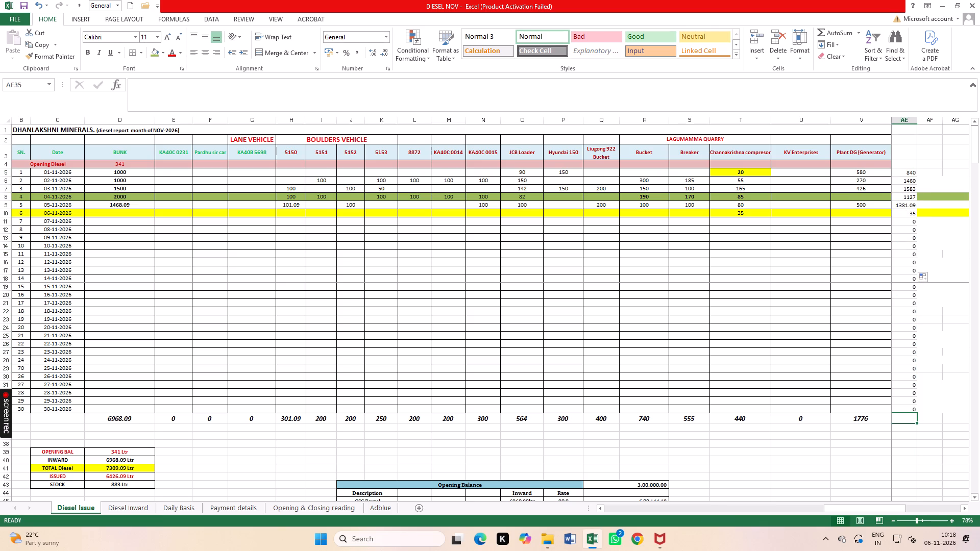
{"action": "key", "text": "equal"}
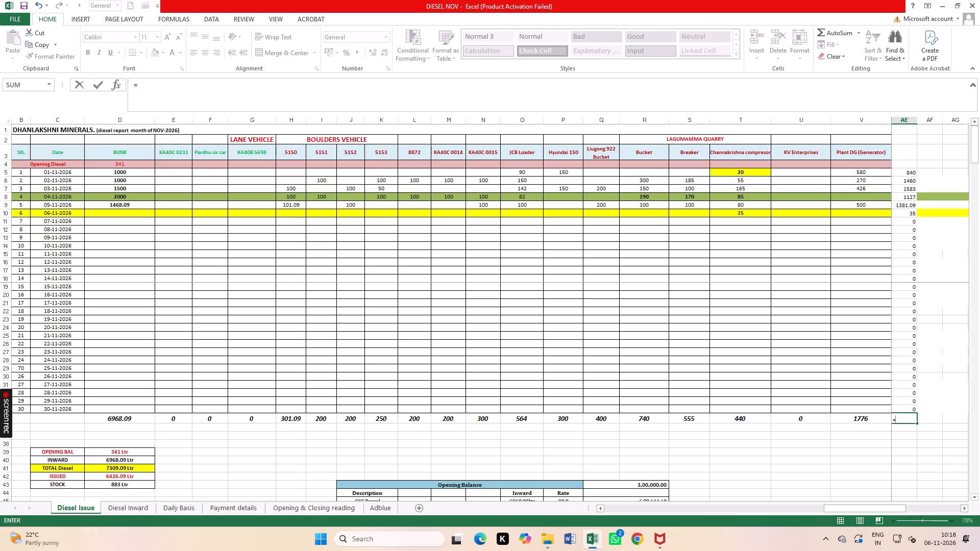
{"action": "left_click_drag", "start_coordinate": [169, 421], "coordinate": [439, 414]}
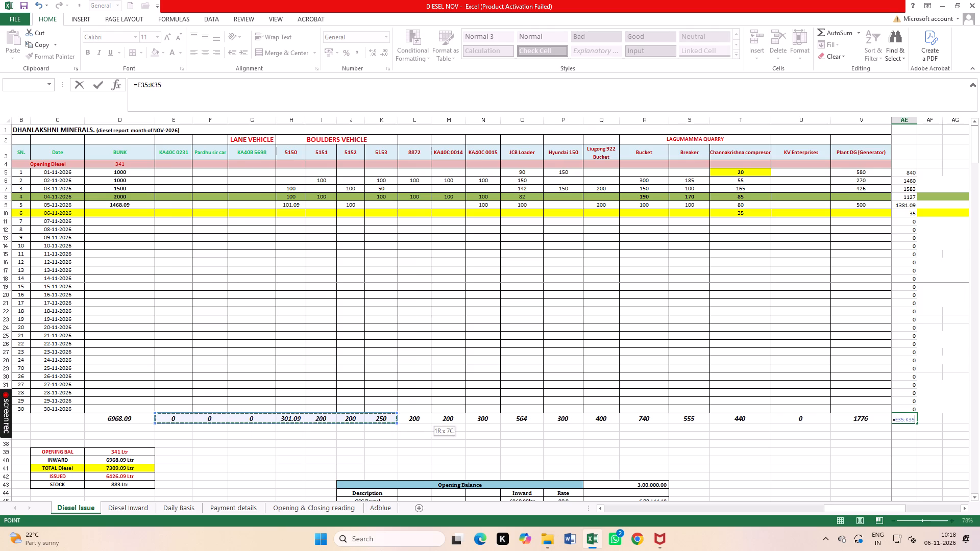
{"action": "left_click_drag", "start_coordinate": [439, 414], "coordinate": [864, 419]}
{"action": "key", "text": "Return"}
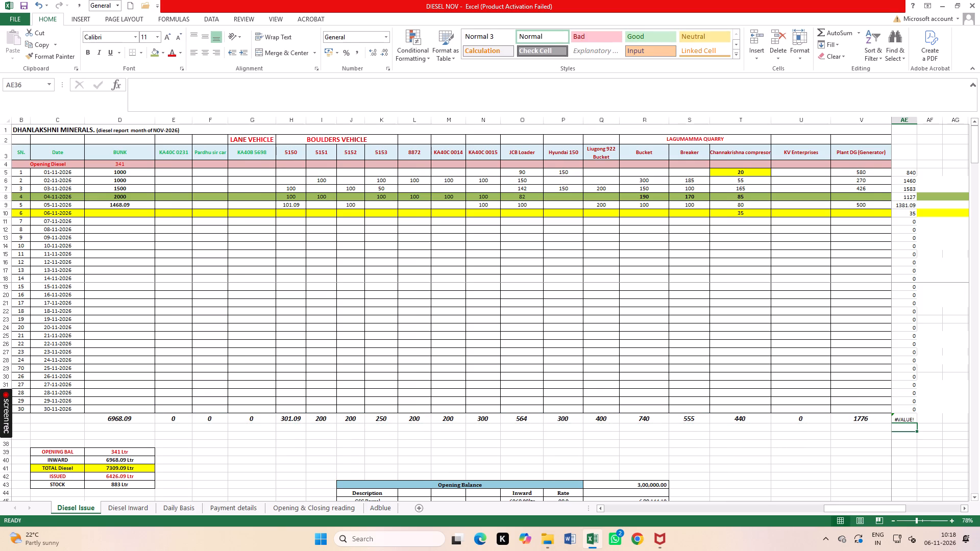
Replace the formula in AE35 with an AutoSum of the column totals, E35:V35.
{"action": "left_click", "coordinate": [914, 419]}
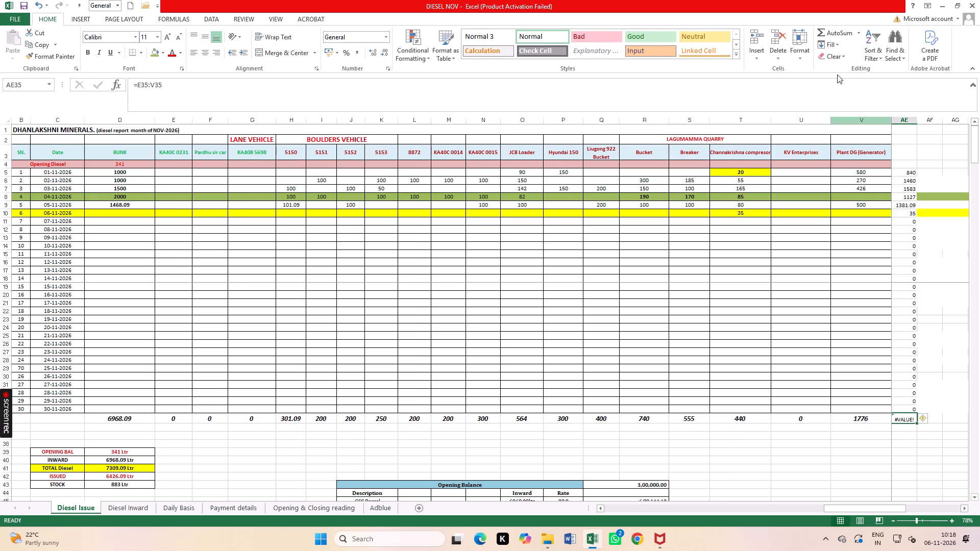
{"action": "left_click", "coordinate": [844, 29]}
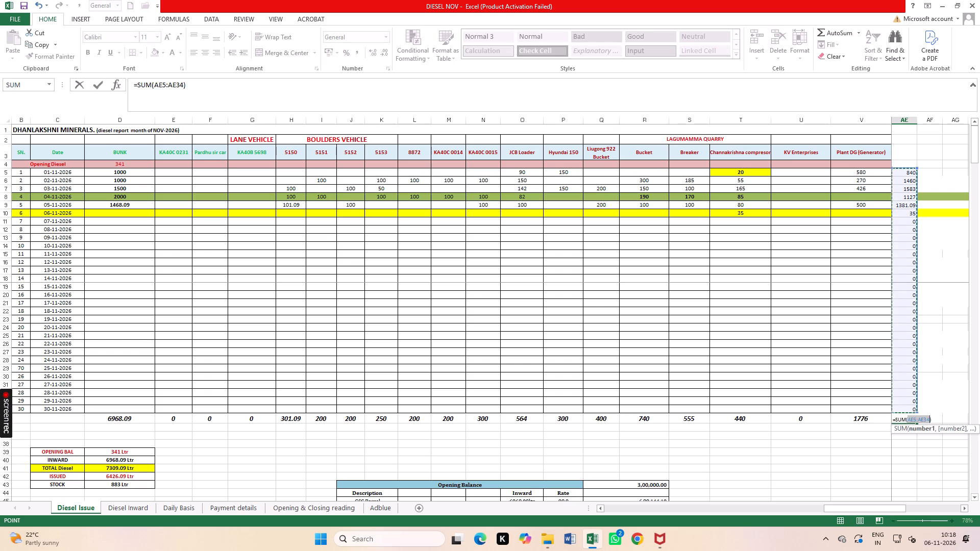
{"action": "left_click_drag", "start_coordinate": [171, 420], "coordinate": [572, 420]}
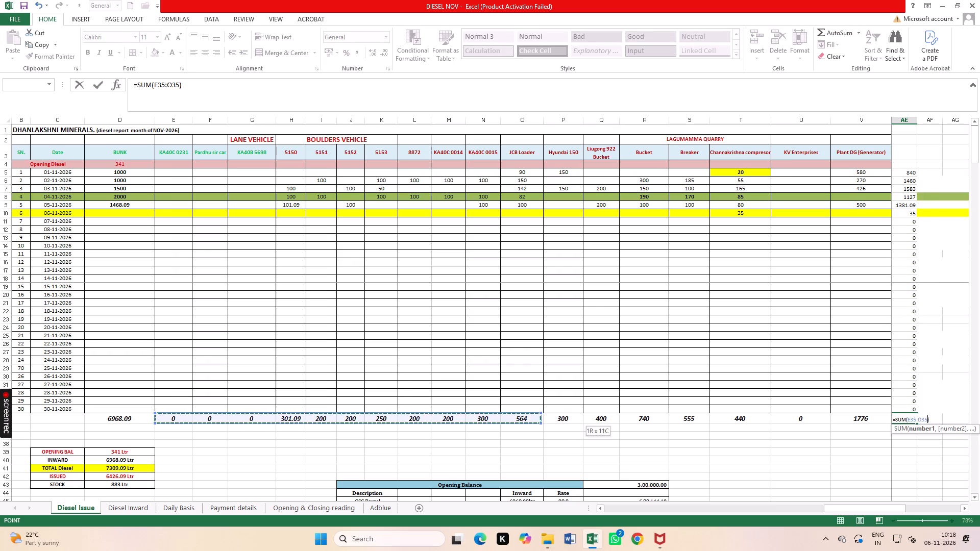
{"action": "left_click_drag", "start_coordinate": [572, 420], "coordinate": [860, 419]}
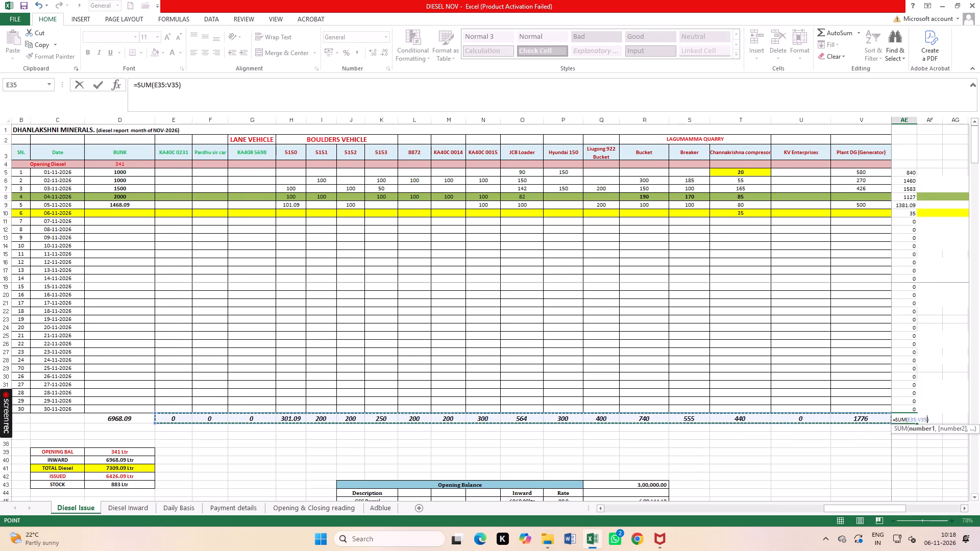
{"action": "key", "text": "Return"}
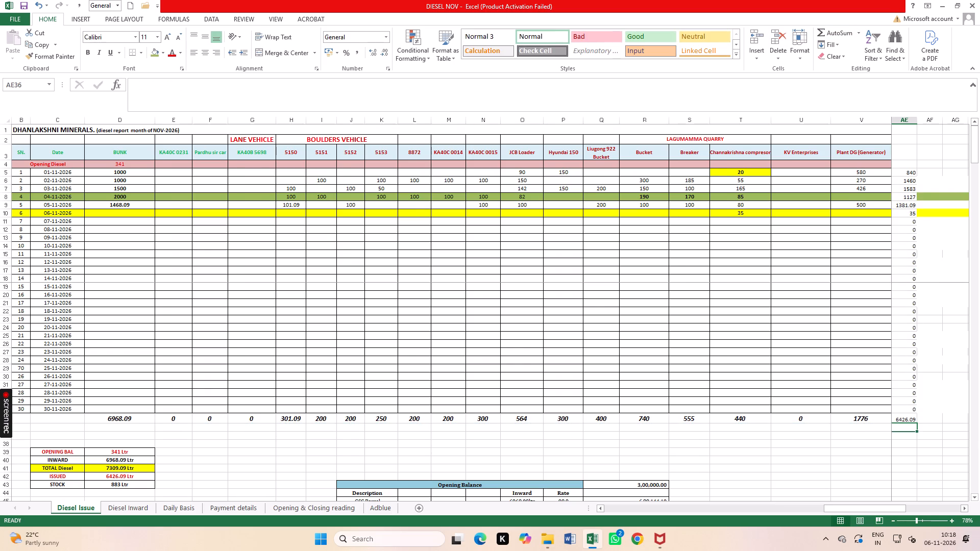
{"action": "left_click", "coordinate": [913, 474]}
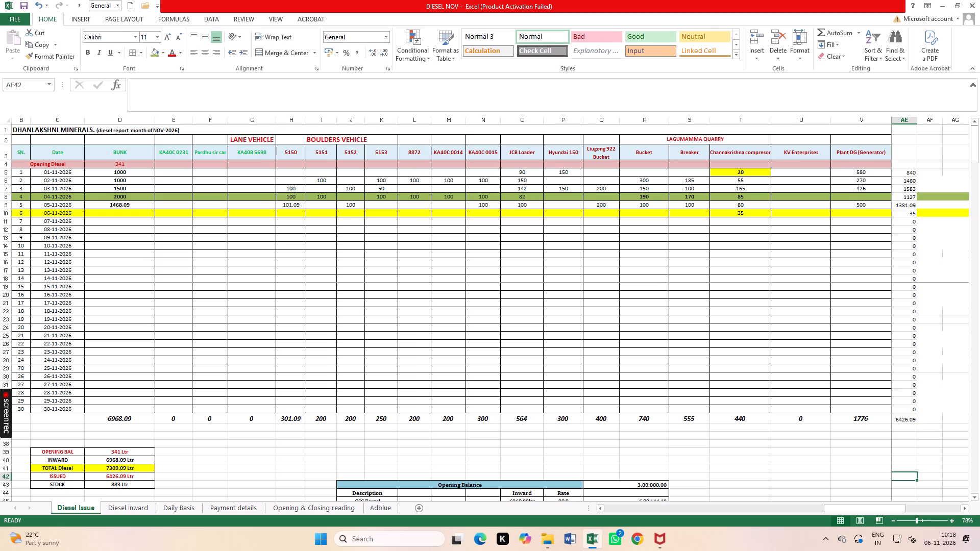
Check the combined sum of the daily totals for 01-11-2026 to 06-11-2026 in AE5:AE10.
{"action": "left_click_drag", "start_coordinate": [915, 172], "coordinate": [915, 212]}
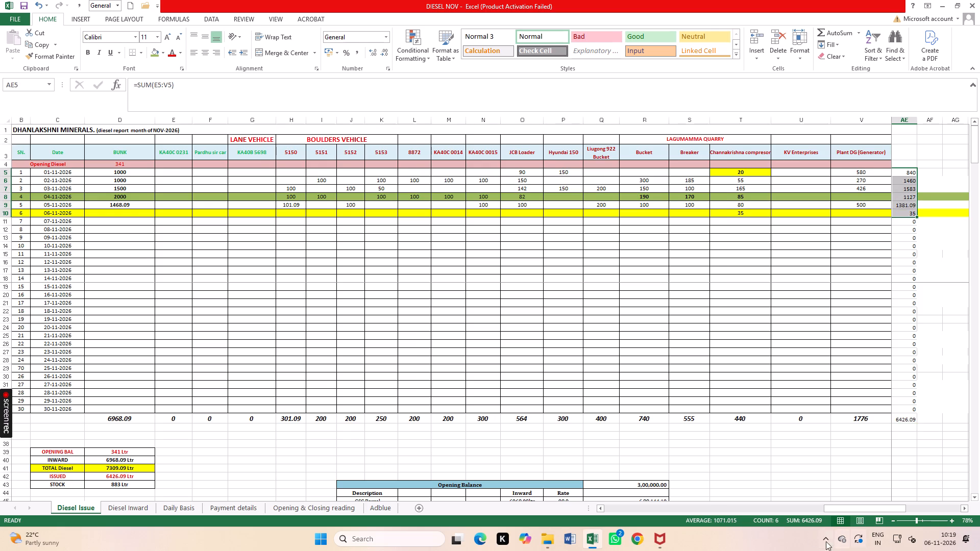
{"action": "left_click", "coordinate": [223, 480]}
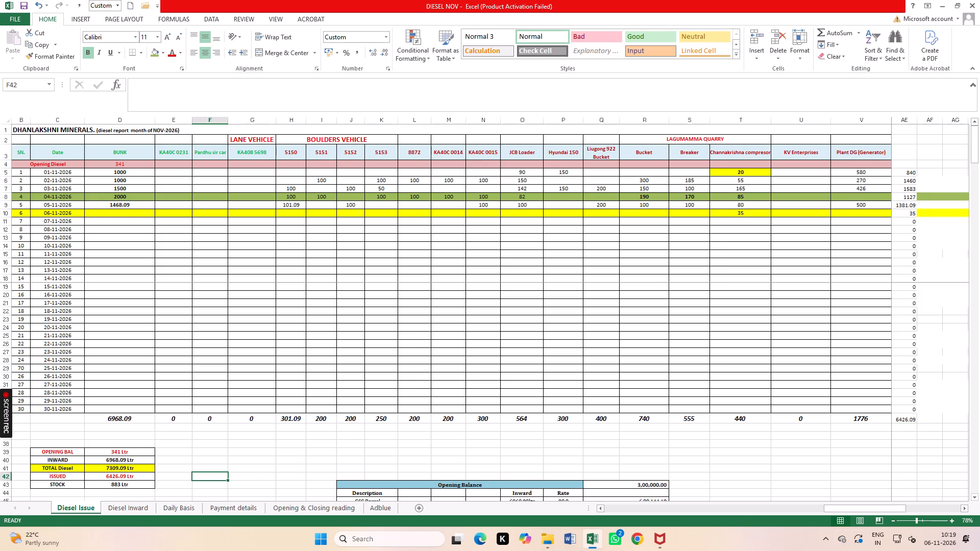
Inspect the formula behind the ISSUED value in D42 and find the daily totals column W it refers to.
{"action": "double_click", "coordinate": [126, 477]}
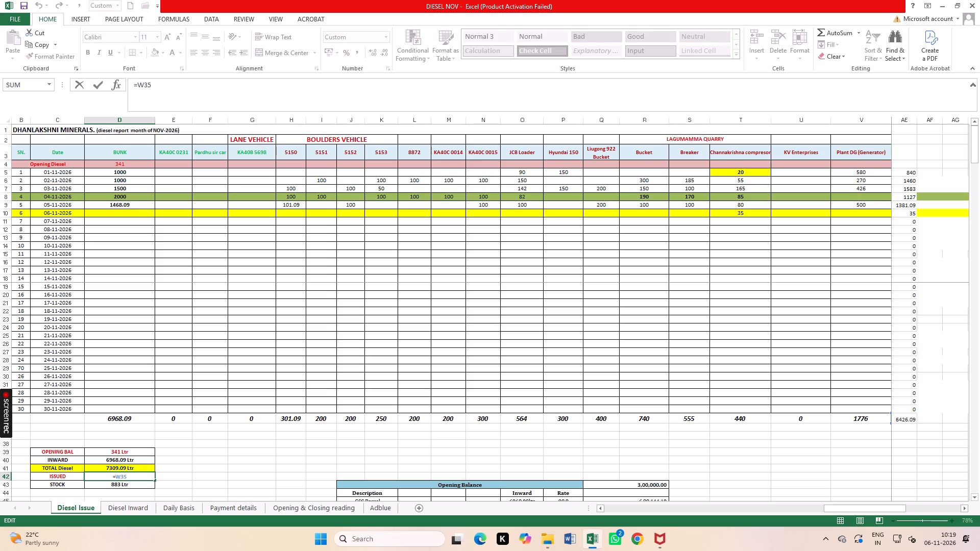
{"action": "key", "text": "Return"}
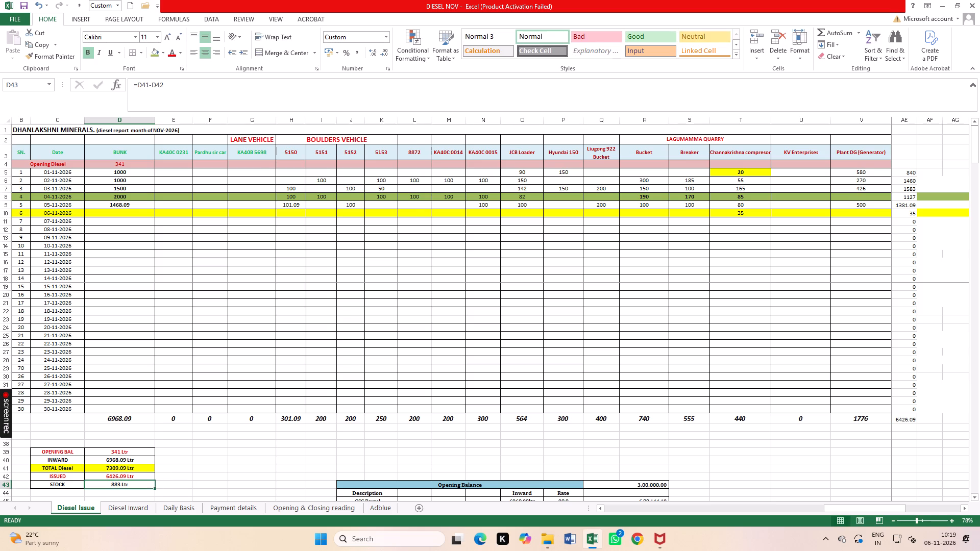
{"action": "left_click_drag", "start_coordinate": [863, 510], "coordinate": [918, 502]}
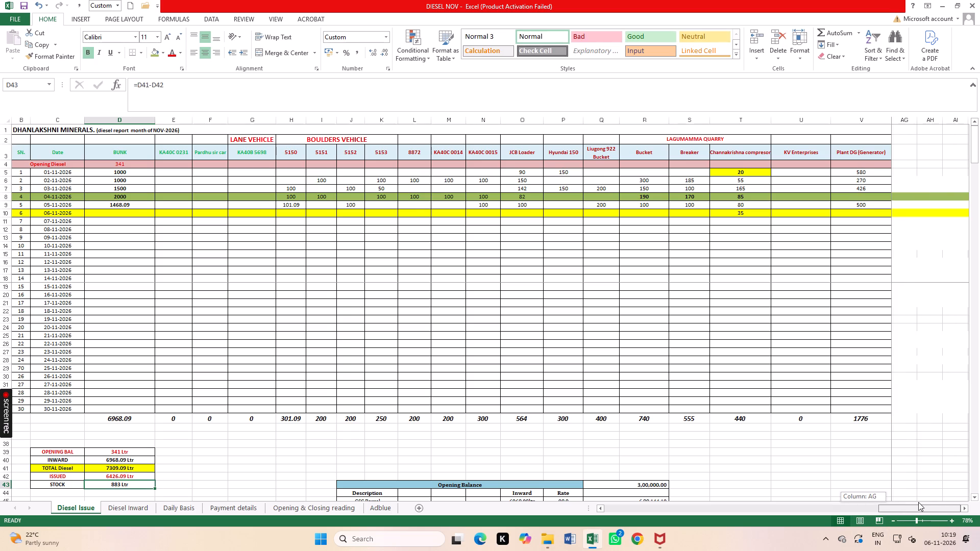
{"action": "left_click_drag", "start_coordinate": [918, 502], "coordinate": [547, 550]}
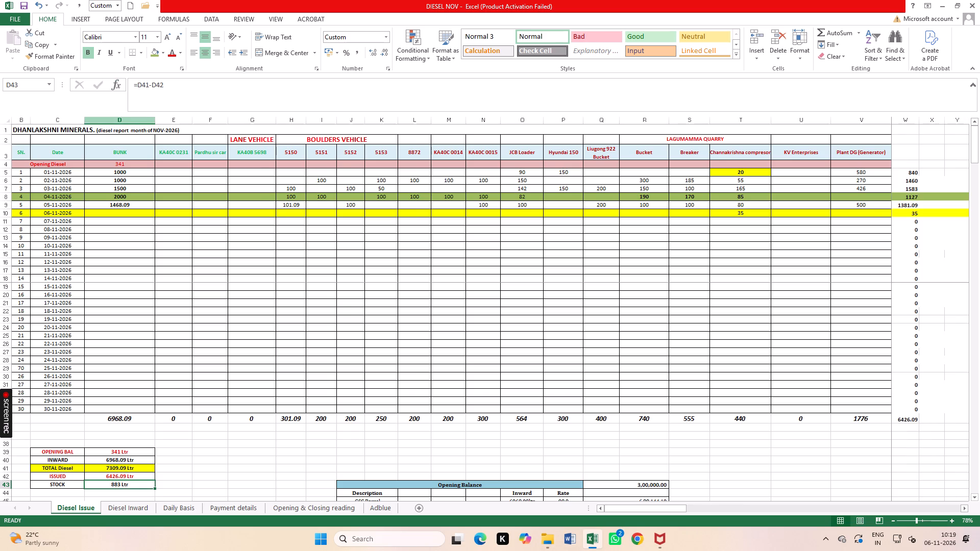
Unfreeze the panes on the Diesel Issue sheet.
{"action": "left_click", "coordinate": [875, 120]}
{"action": "left_click", "coordinate": [904, 157]}
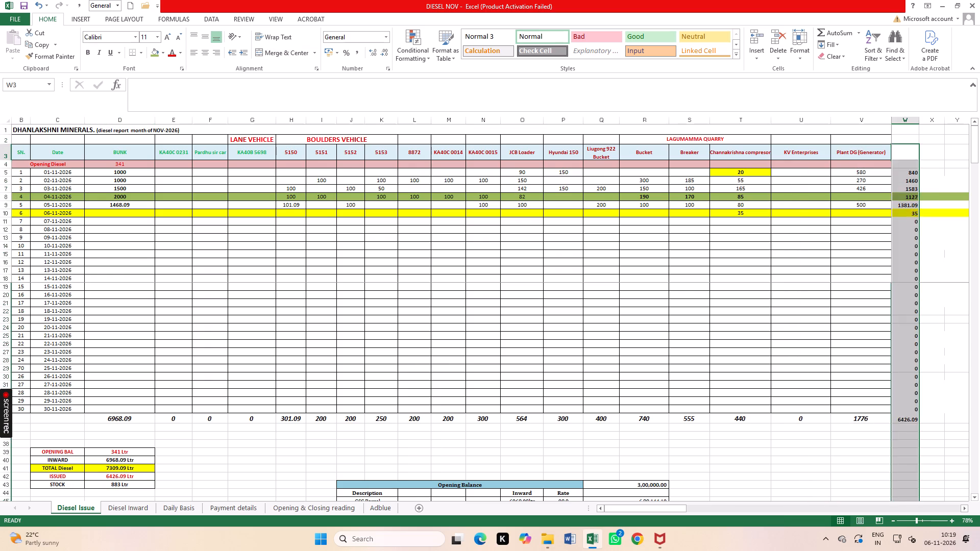
{"action": "left_click", "coordinate": [906, 118]}
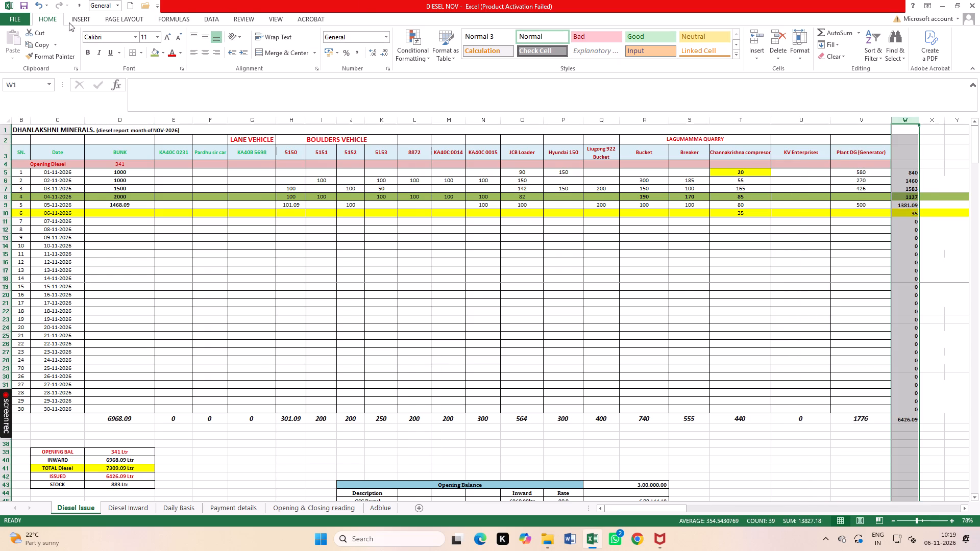
{"action": "left_click", "coordinate": [272, 15]}
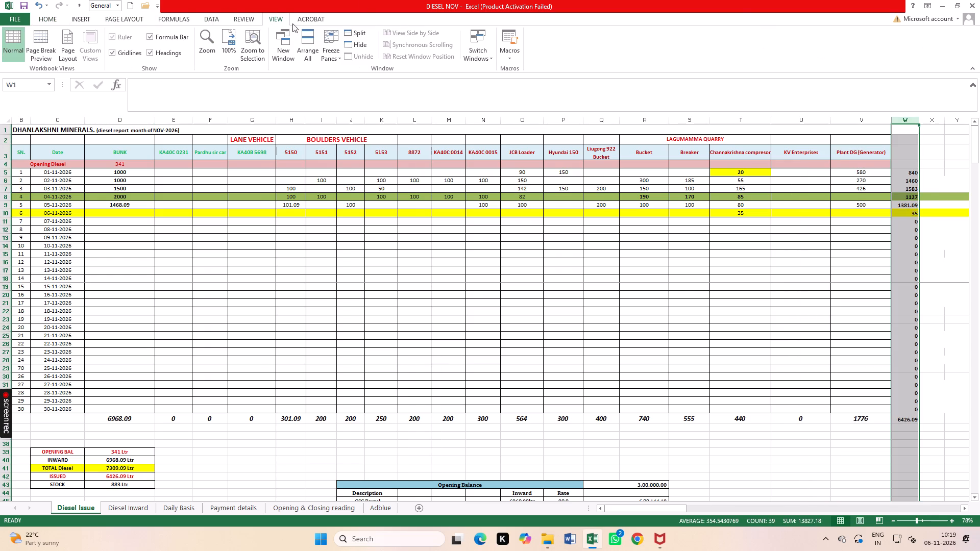
{"action": "left_click", "coordinate": [307, 46]}
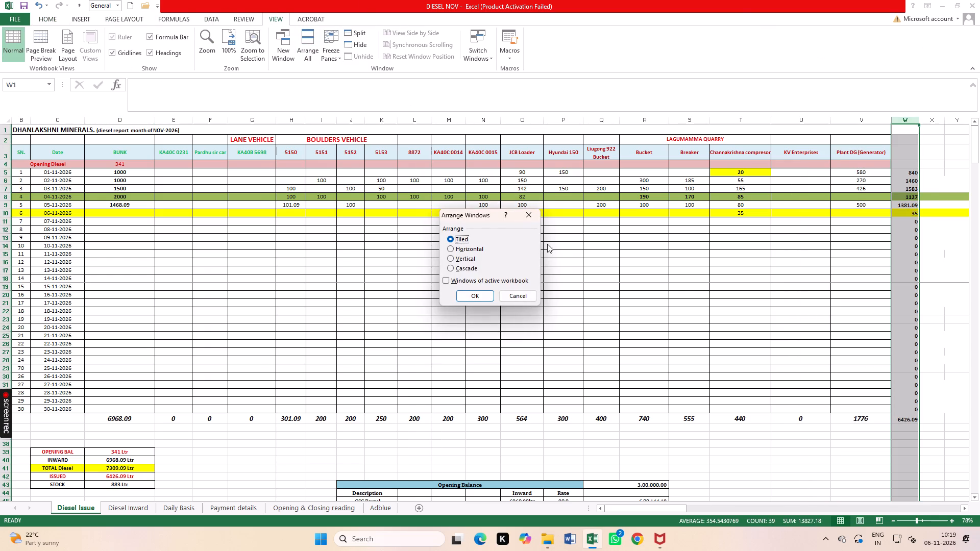
{"action": "left_click", "coordinate": [530, 214]}
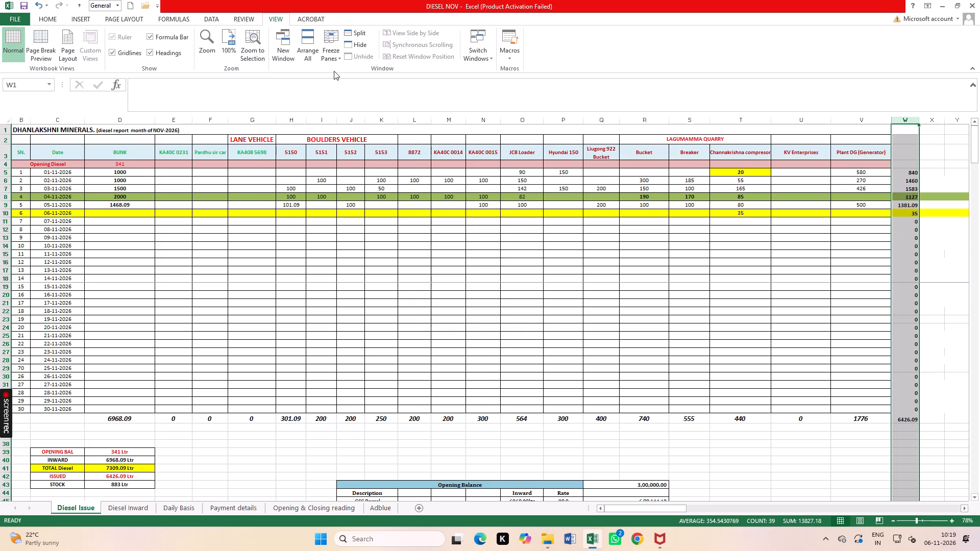
{"action": "left_click", "coordinate": [336, 62]}
{"action": "left_click", "coordinate": [390, 81]}
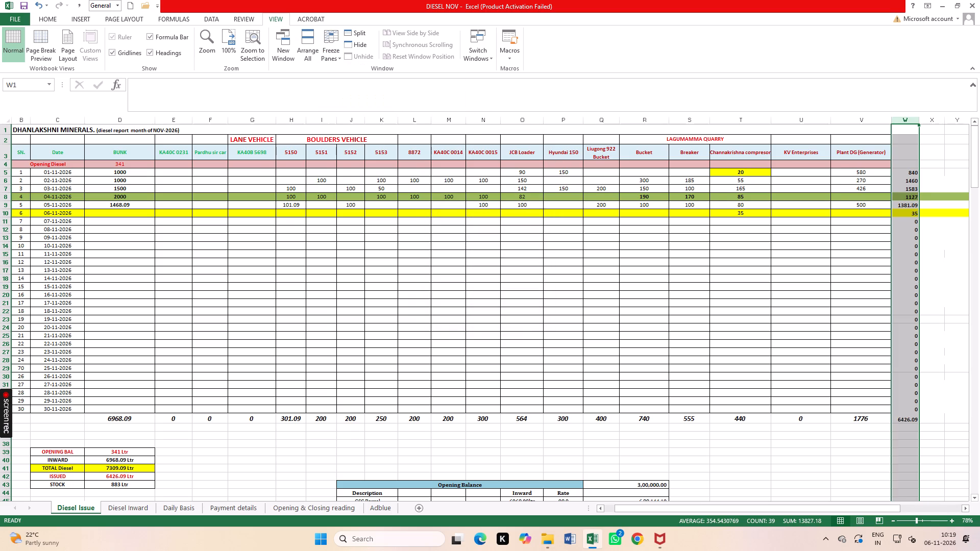
{"action": "left_click", "coordinate": [836, 299]}
Delete columns X to AO, including the duplicate daily totals in column AE and the stray values.
{"action": "left_click_drag", "start_coordinate": [737, 511], "coordinate": [716, 518]}
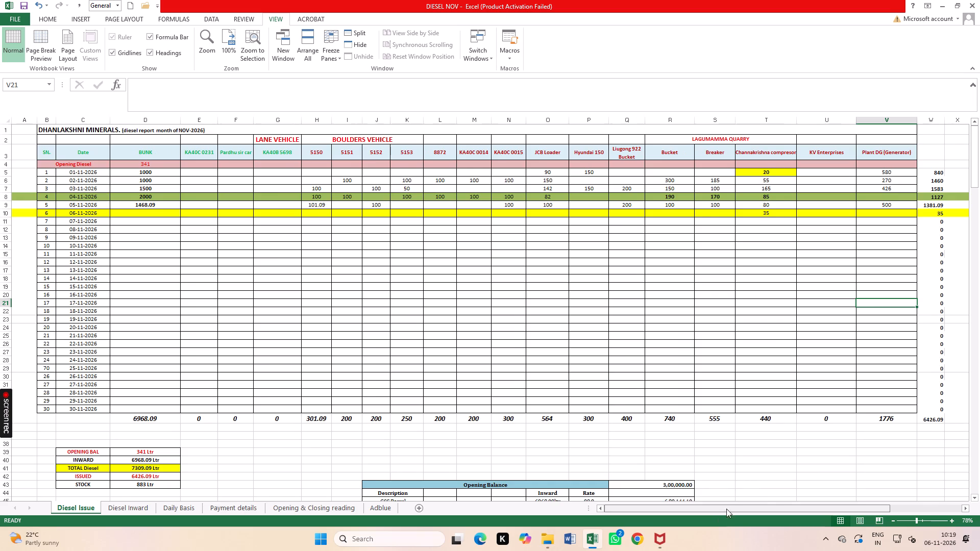
{"action": "left_click_drag", "start_coordinate": [792, 506], "coordinate": [876, 499]}
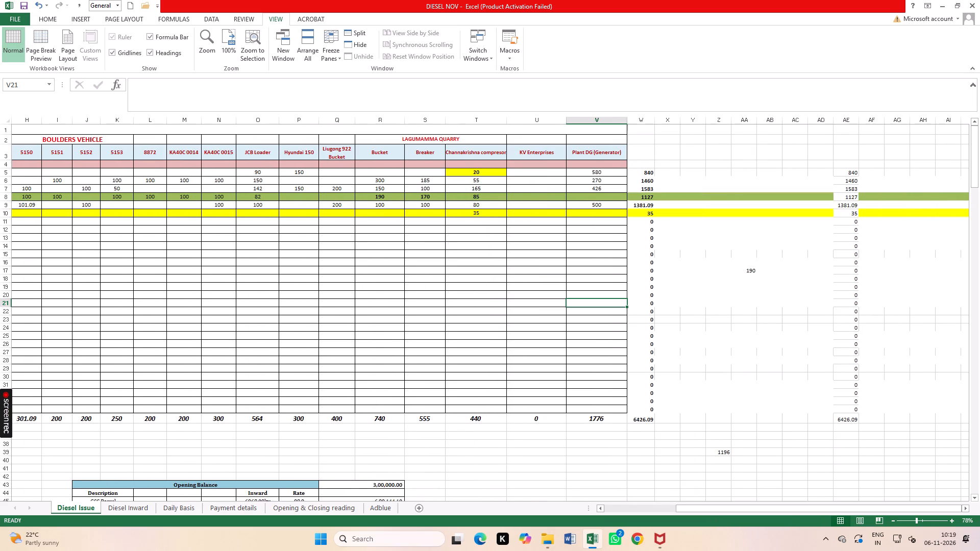
{"action": "left_click_drag", "start_coordinate": [671, 120], "coordinate": [979, 209]}
{"action": "right_click", "coordinate": [852, 259]}
{"action": "left_click", "coordinate": [875, 344]}
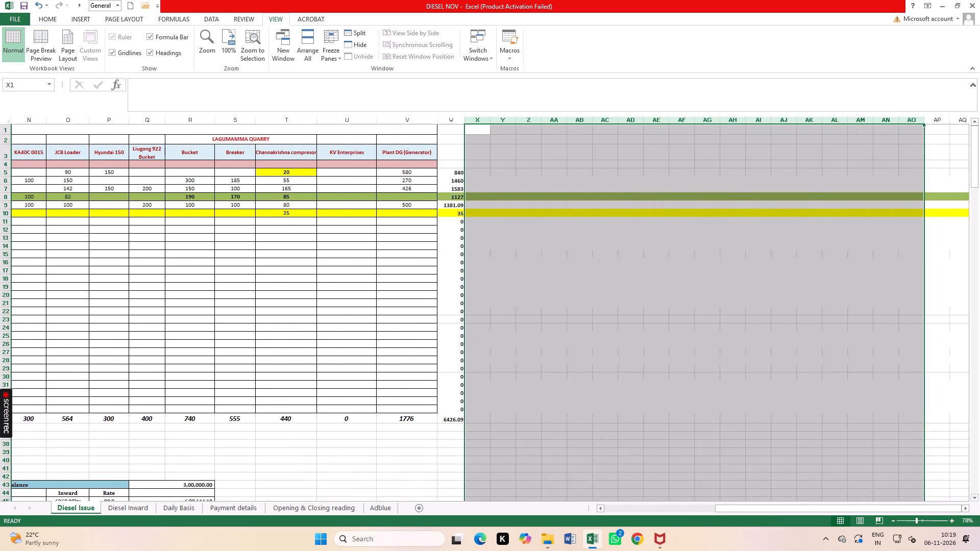
{"action": "left_click", "coordinate": [850, 345]}
Remove the fill colour from rows 8 to 10, covering 04-11-2026 to 06-11-2026.
{"action": "left_click_drag", "start_coordinate": [861, 506], "coordinate": [668, 528]}
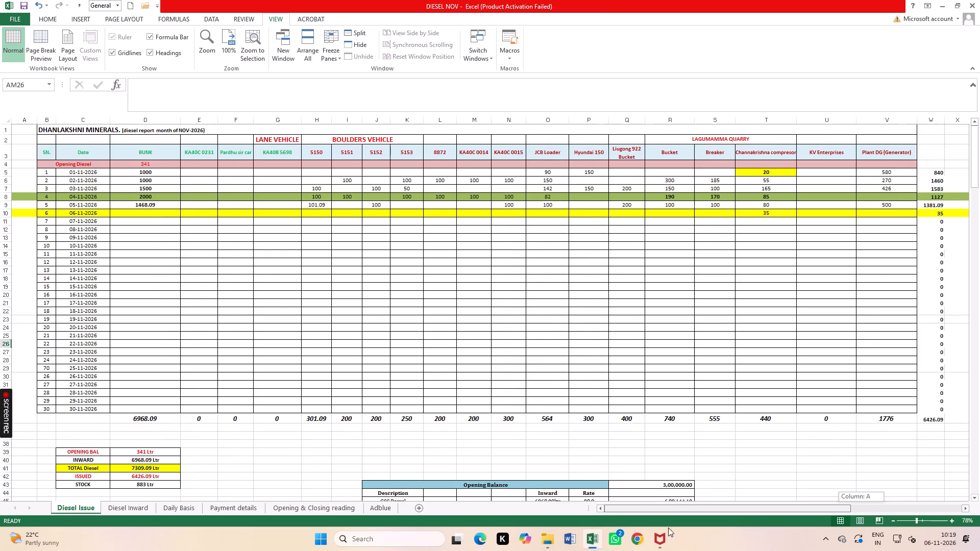
{"action": "left_click_drag", "start_coordinate": [668, 528], "coordinate": [638, 528]}
{"action": "left_click", "coordinate": [3, 195]}
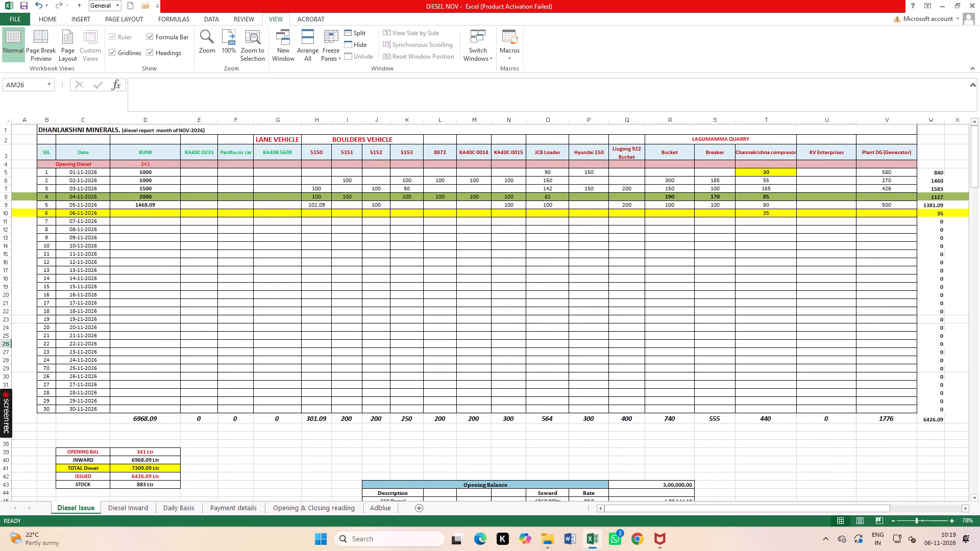
{"action": "left_click_drag", "start_coordinate": [4, 197], "coordinate": [4, 211]}
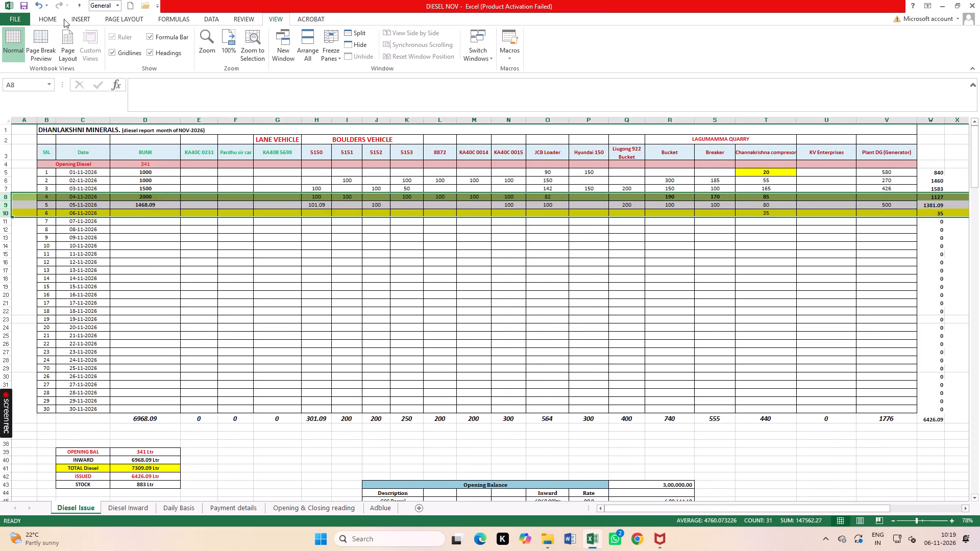
{"action": "left_click", "coordinate": [52, 18]}
{"action": "left_click", "coordinate": [160, 51]}
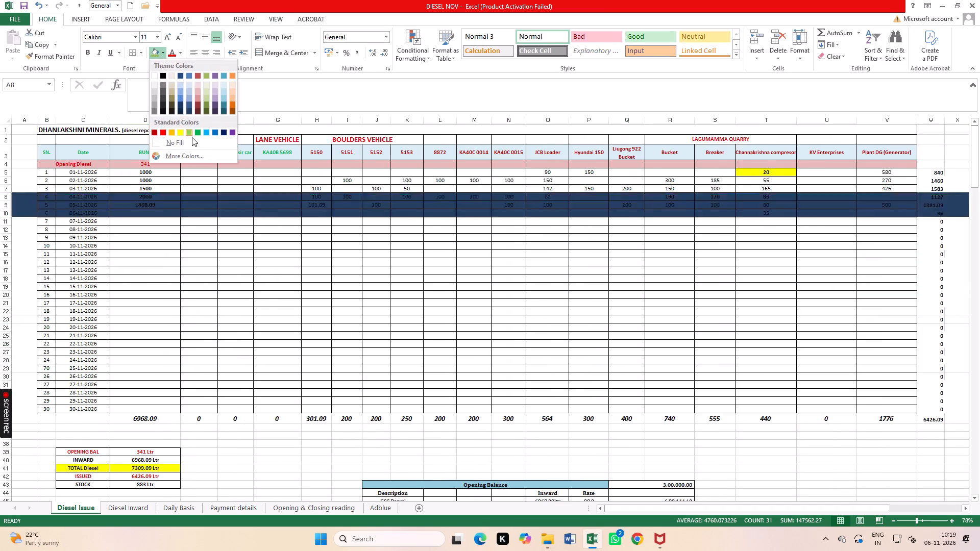
{"action": "left_click", "coordinate": [191, 141]}
{"action": "left_click", "coordinate": [329, 306]}
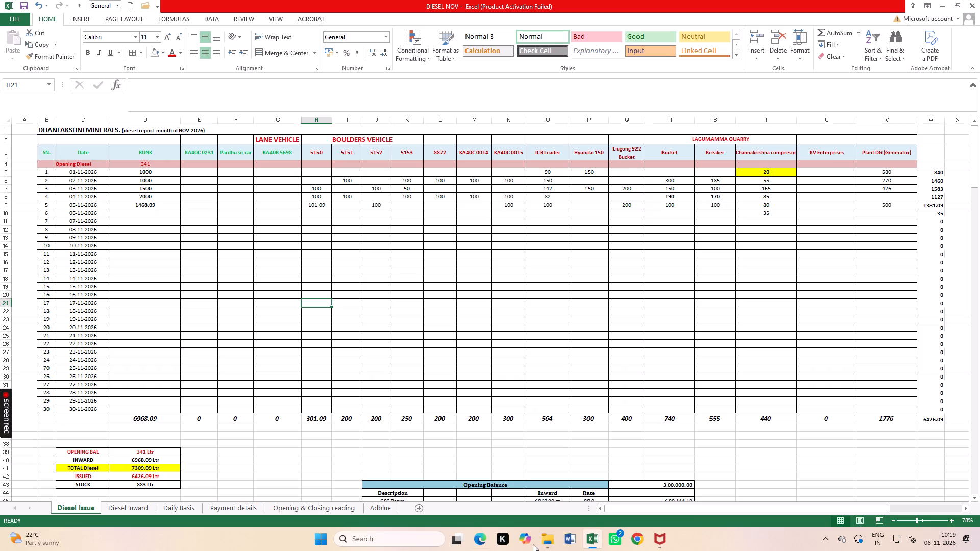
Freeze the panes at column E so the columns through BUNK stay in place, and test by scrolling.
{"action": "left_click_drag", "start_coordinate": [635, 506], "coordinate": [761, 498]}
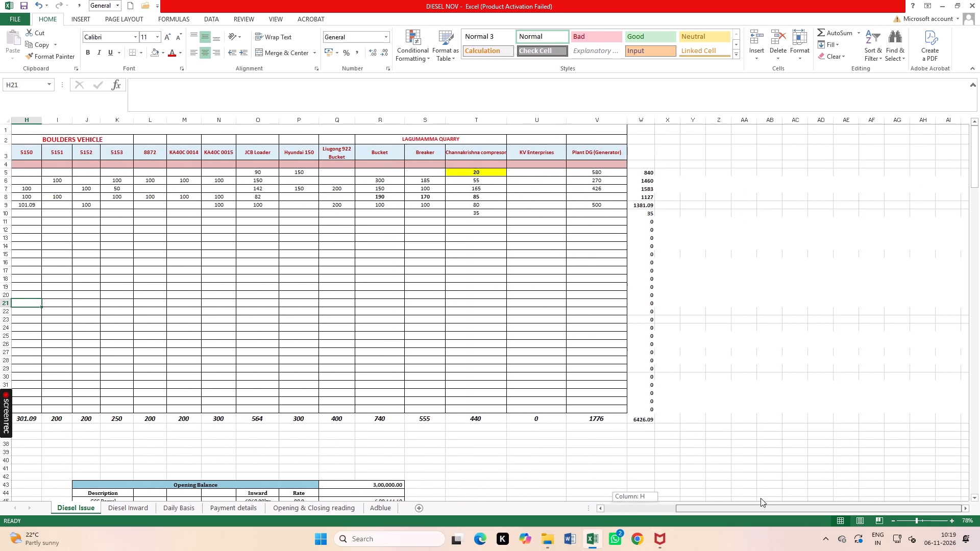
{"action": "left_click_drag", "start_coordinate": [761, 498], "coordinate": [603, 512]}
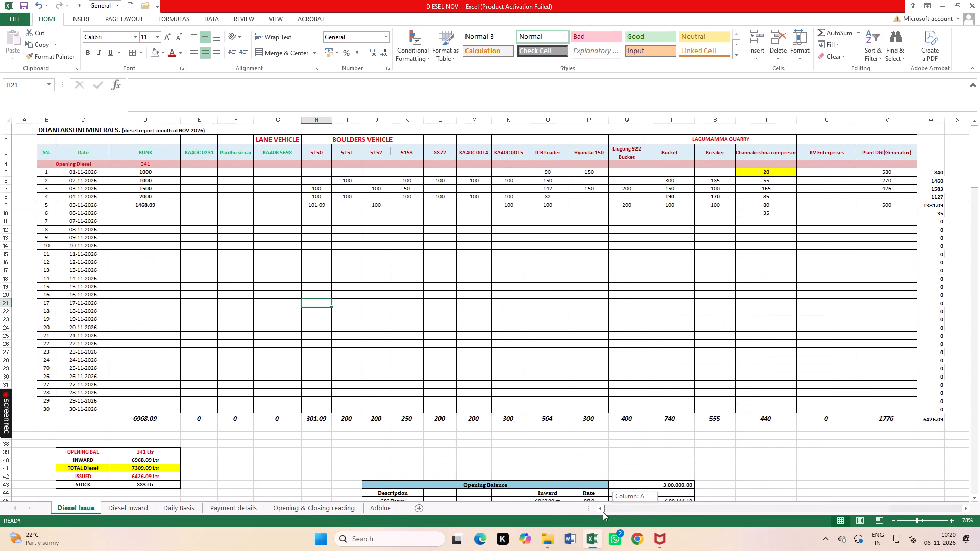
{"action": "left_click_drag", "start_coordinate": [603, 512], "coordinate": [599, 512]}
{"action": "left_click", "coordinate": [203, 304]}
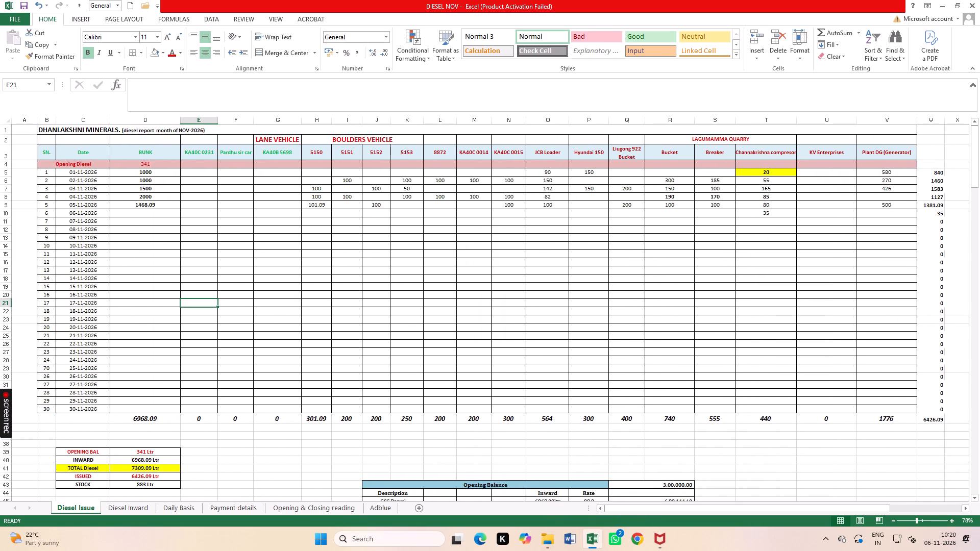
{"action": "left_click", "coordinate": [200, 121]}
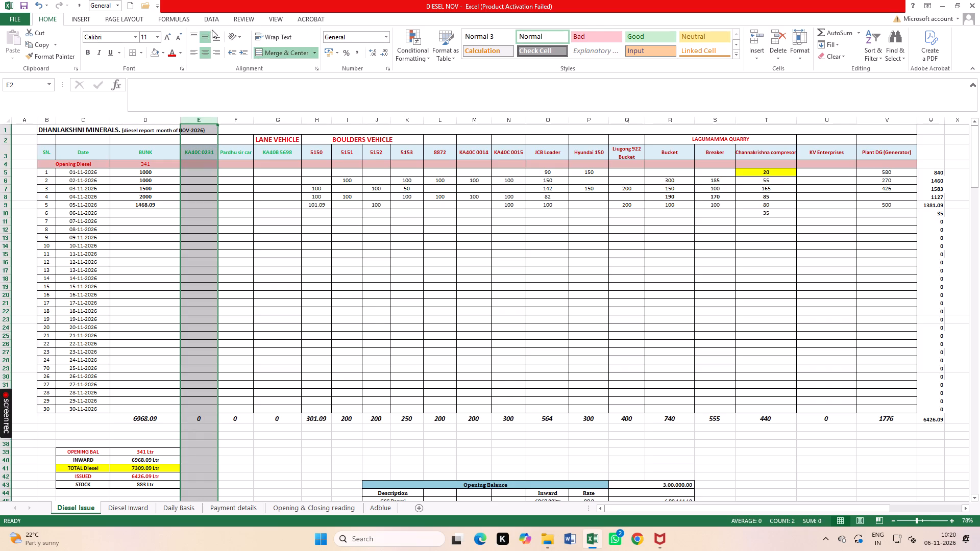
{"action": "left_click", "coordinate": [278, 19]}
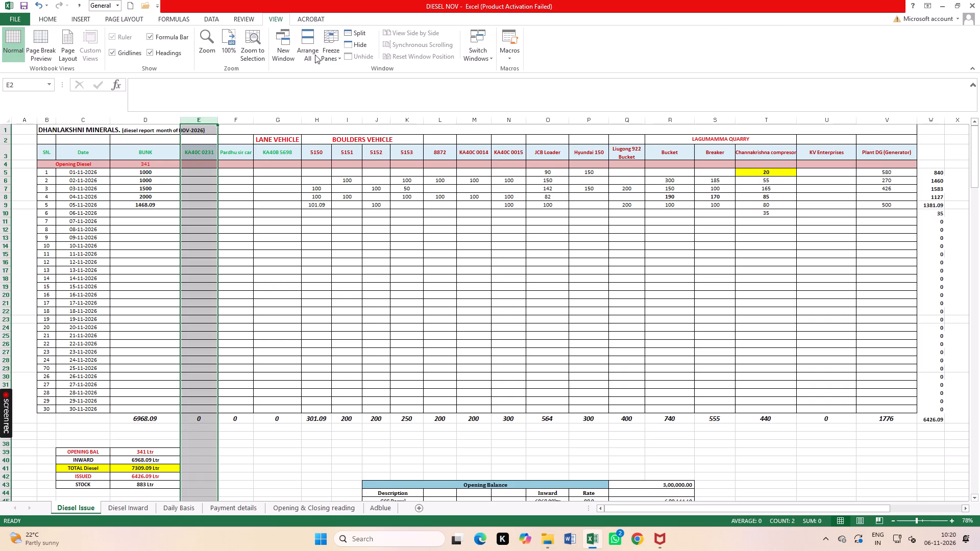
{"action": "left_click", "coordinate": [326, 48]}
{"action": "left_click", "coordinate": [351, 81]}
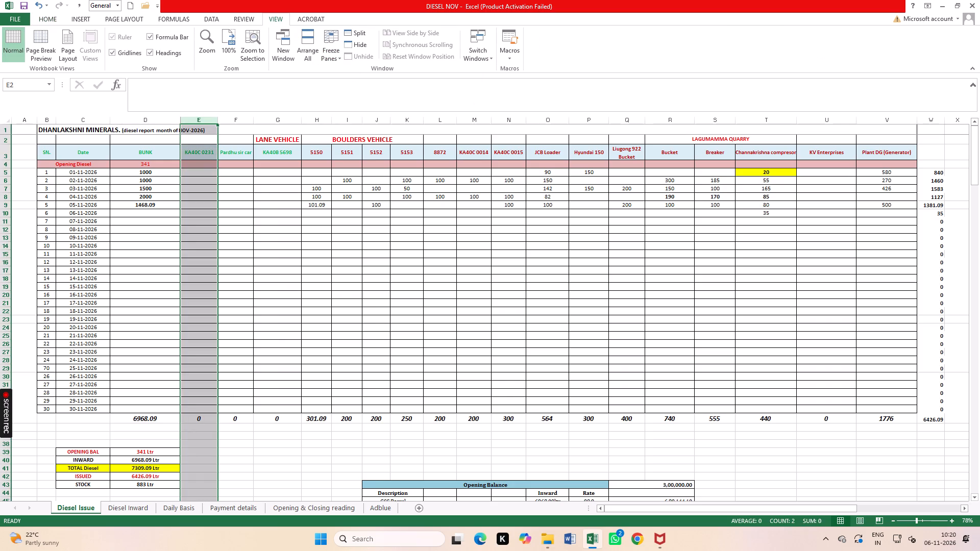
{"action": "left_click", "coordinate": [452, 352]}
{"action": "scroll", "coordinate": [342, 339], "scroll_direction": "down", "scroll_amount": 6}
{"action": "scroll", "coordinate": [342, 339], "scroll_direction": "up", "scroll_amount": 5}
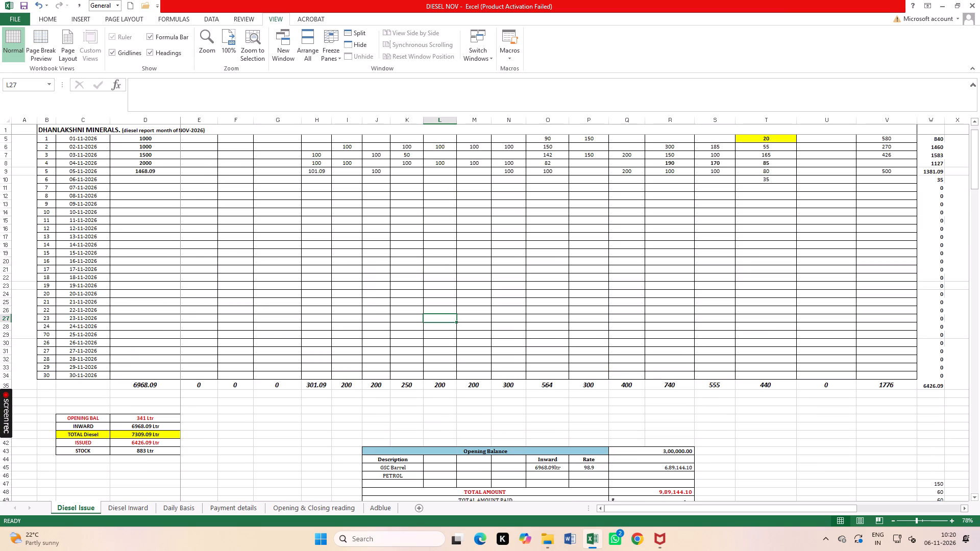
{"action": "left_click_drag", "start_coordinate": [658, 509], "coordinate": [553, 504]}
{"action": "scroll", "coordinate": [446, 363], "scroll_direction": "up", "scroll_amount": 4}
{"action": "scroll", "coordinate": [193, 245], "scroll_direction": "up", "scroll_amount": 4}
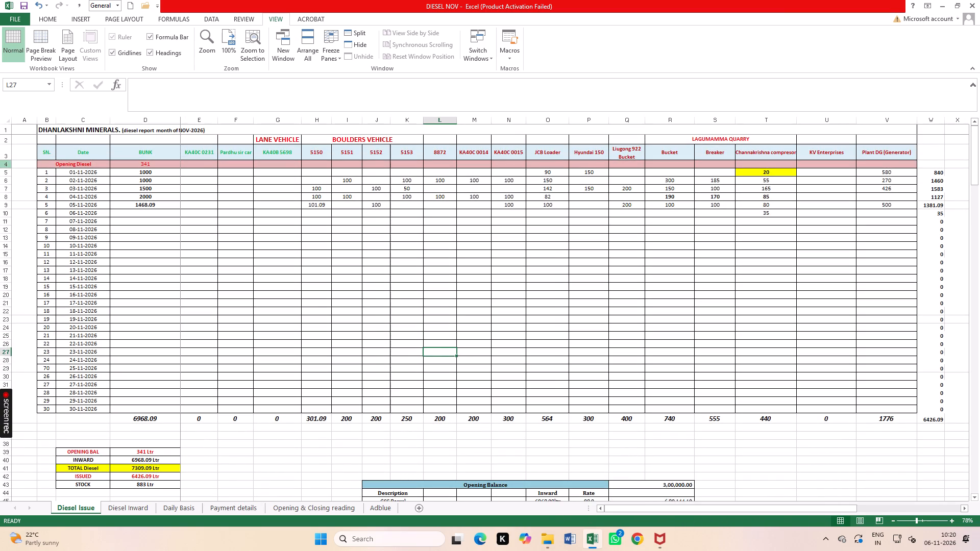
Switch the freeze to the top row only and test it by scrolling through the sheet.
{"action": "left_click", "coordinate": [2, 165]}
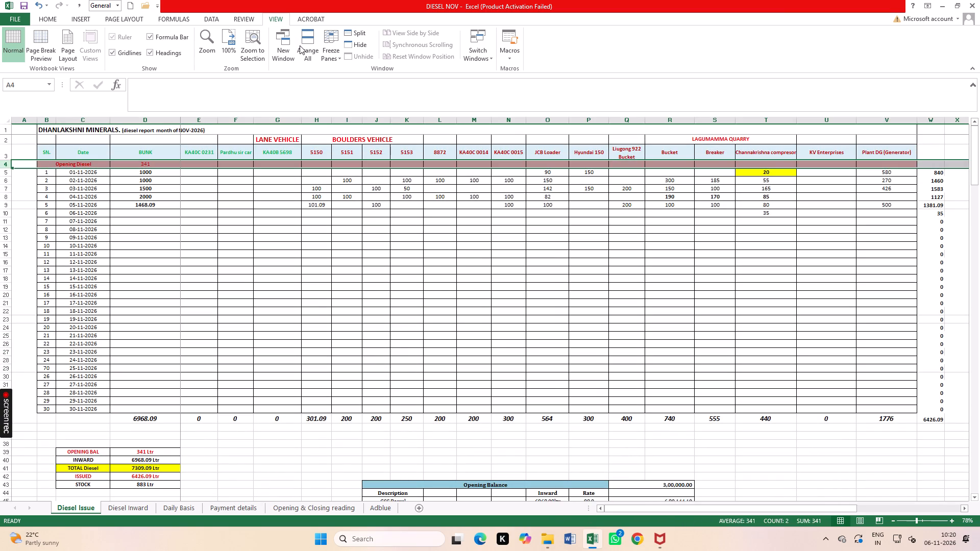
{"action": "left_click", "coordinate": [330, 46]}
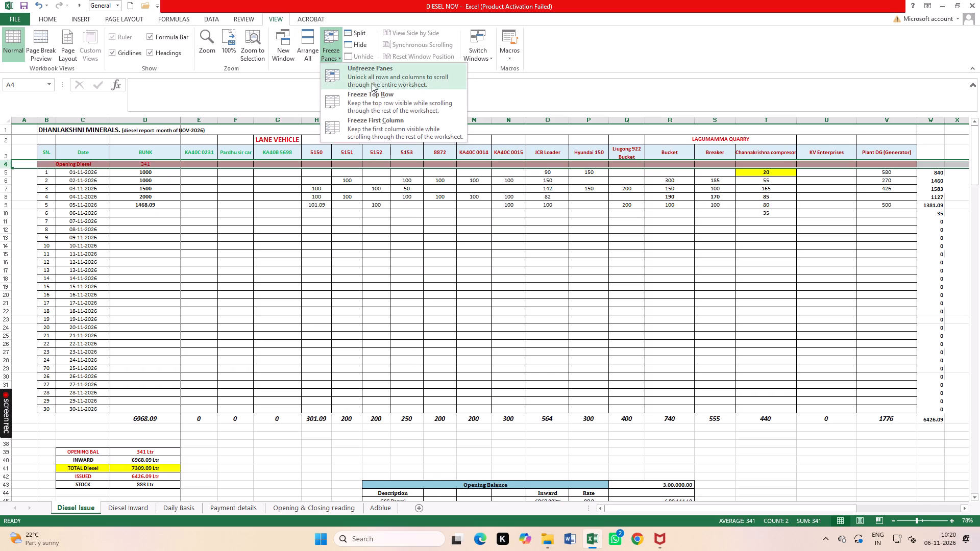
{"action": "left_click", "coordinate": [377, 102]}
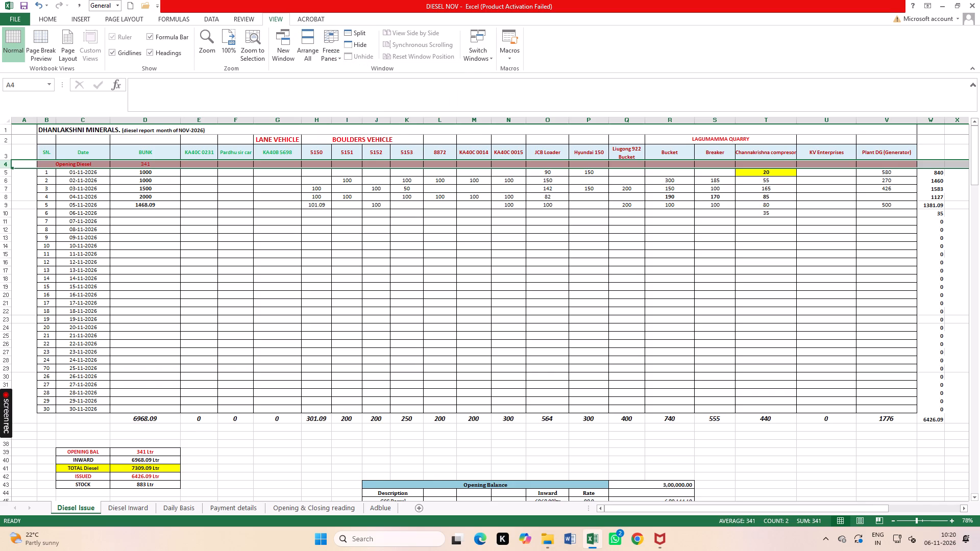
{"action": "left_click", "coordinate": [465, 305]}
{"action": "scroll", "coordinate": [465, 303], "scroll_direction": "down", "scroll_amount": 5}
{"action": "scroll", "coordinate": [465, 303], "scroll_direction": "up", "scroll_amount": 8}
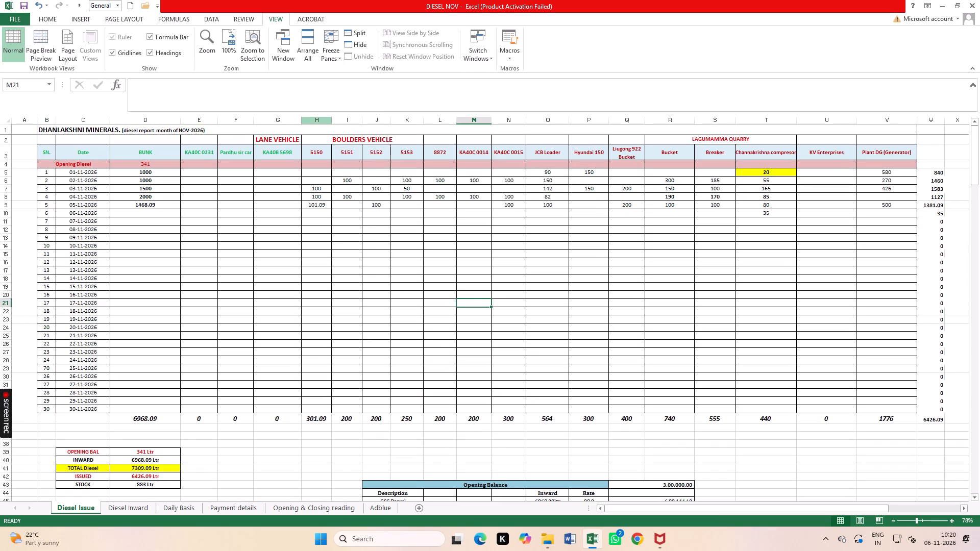
Freeze only the first column of the sheet and test it by scrolling.
{"action": "left_click", "coordinate": [3, 165]}
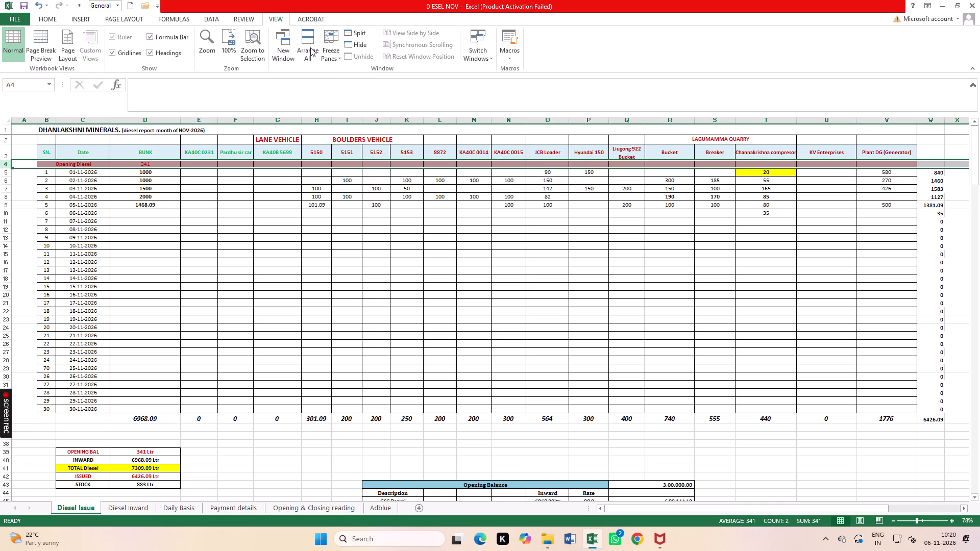
{"action": "left_click", "coordinate": [336, 47]}
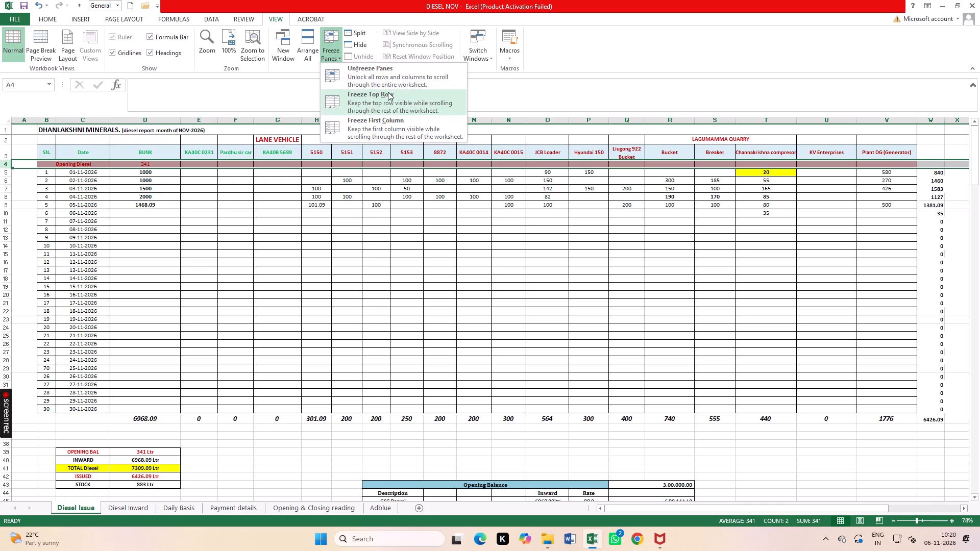
{"action": "left_click", "coordinate": [394, 122]}
{"action": "left_click", "coordinate": [444, 267]}
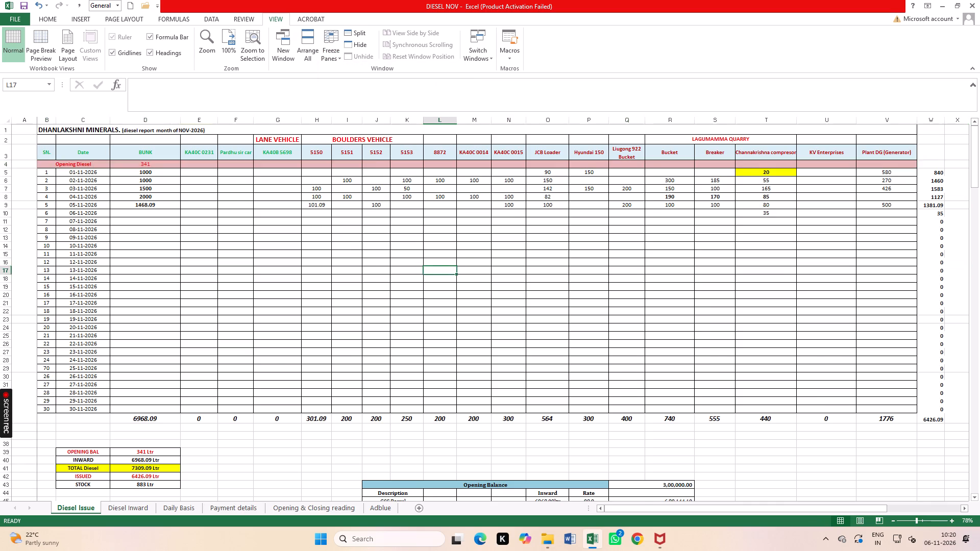
{"action": "scroll", "coordinate": [440, 247], "scroll_direction": "down", "scroll_amount": 4}
{"action": "scroll", "coordinate": [440, 247], "scroll_direction": "up", "scroll_amount": 8}
{"action": "scroll", "coordinate": [441, 247], "scroll_direction": "down", "scroll_amount": 4}
{"action": "scroll", "coordinate": [441, 247], "scroll_direction": "up", "scroll_amount": 4}
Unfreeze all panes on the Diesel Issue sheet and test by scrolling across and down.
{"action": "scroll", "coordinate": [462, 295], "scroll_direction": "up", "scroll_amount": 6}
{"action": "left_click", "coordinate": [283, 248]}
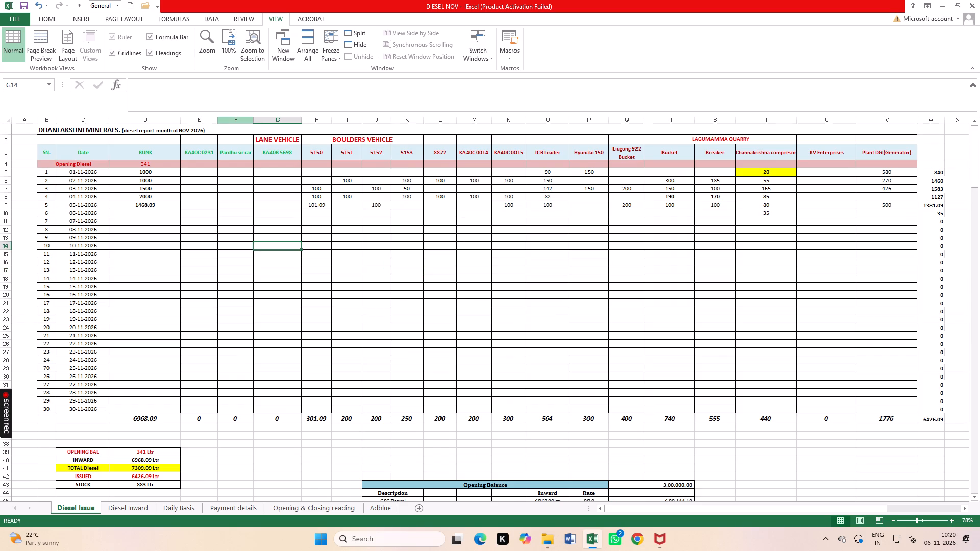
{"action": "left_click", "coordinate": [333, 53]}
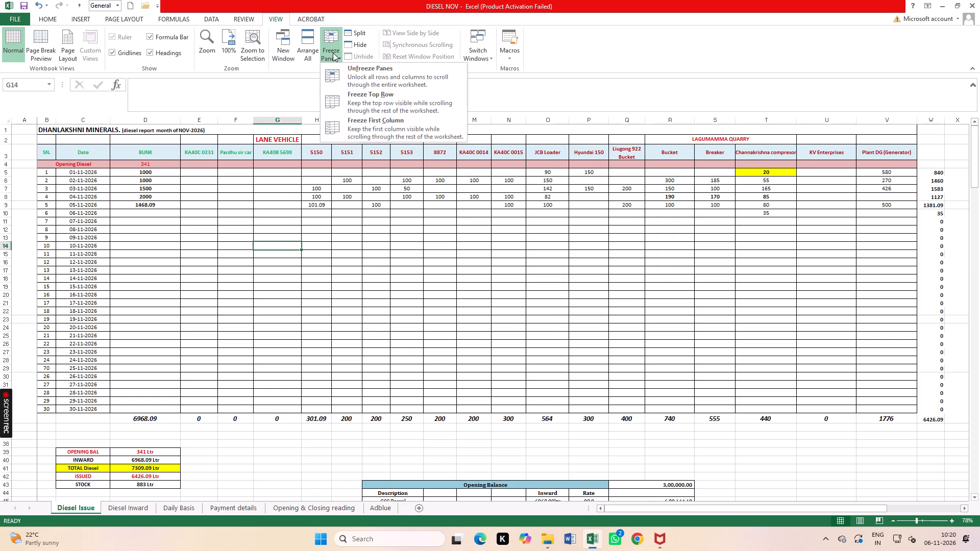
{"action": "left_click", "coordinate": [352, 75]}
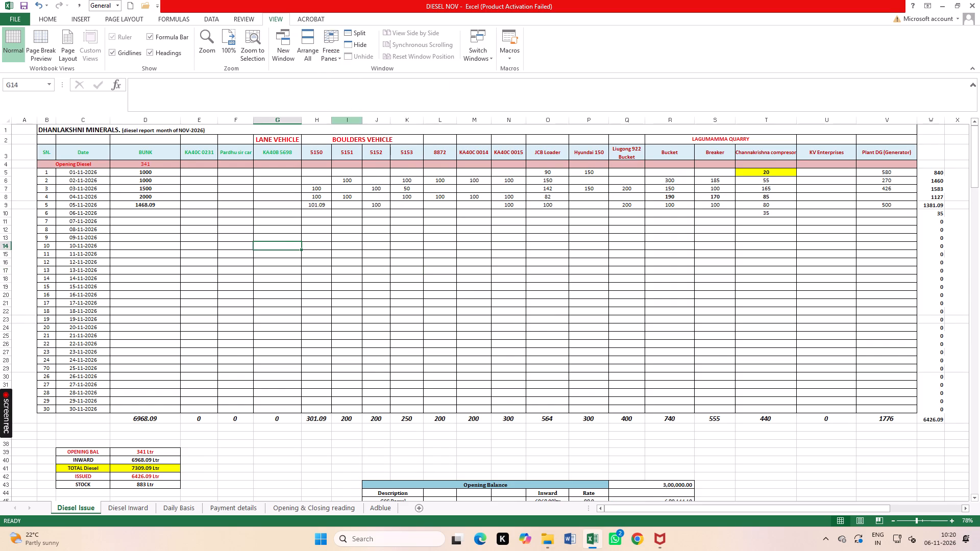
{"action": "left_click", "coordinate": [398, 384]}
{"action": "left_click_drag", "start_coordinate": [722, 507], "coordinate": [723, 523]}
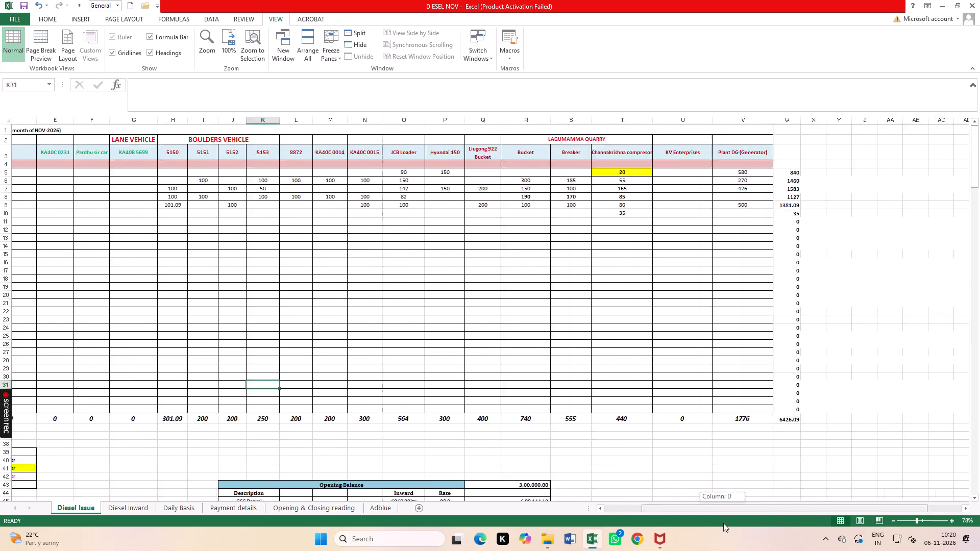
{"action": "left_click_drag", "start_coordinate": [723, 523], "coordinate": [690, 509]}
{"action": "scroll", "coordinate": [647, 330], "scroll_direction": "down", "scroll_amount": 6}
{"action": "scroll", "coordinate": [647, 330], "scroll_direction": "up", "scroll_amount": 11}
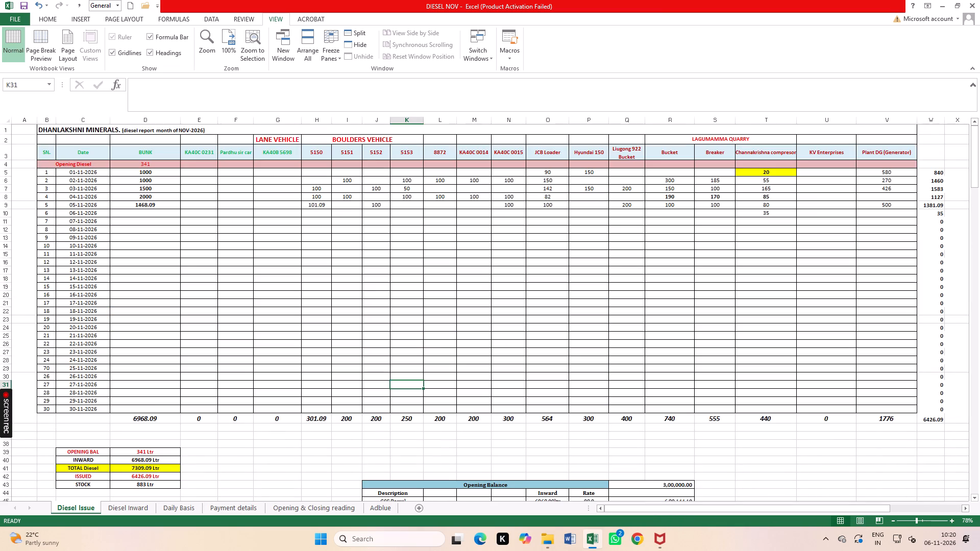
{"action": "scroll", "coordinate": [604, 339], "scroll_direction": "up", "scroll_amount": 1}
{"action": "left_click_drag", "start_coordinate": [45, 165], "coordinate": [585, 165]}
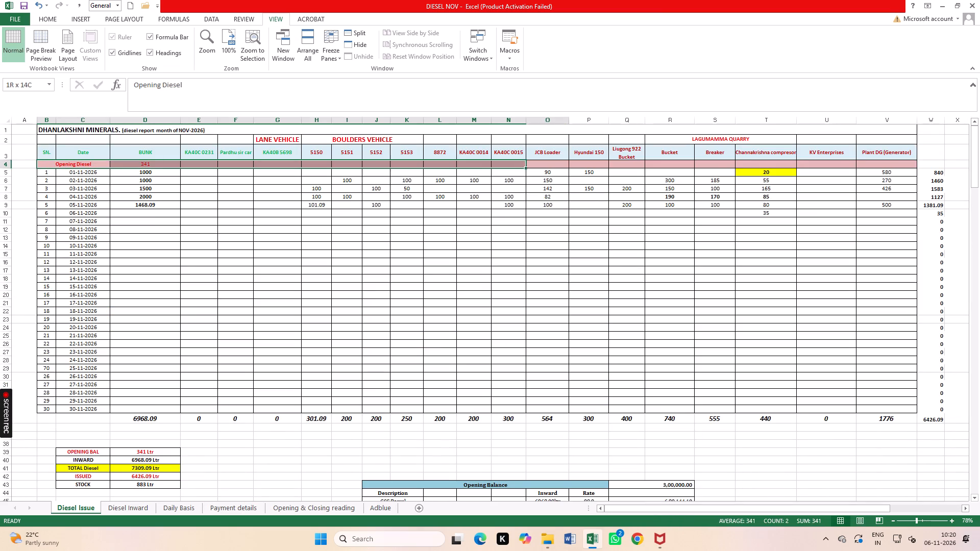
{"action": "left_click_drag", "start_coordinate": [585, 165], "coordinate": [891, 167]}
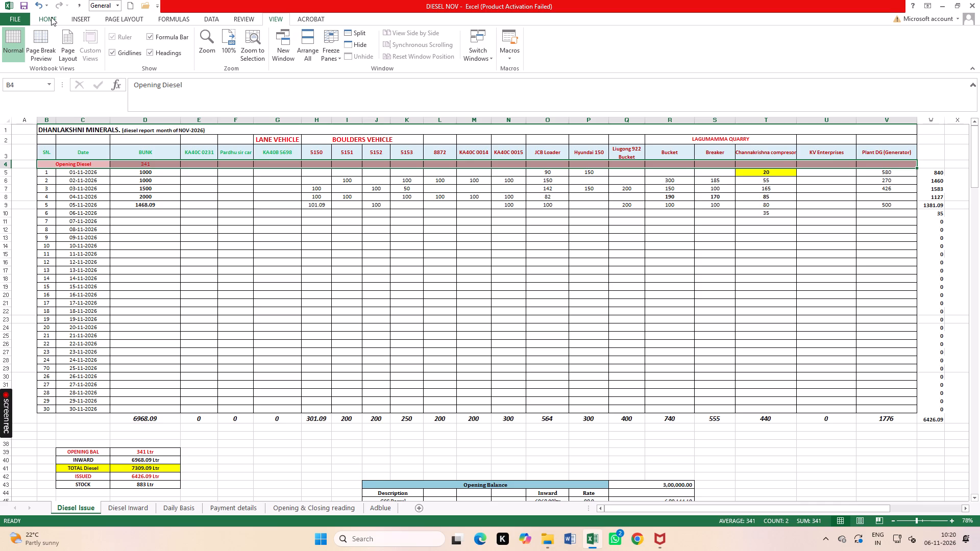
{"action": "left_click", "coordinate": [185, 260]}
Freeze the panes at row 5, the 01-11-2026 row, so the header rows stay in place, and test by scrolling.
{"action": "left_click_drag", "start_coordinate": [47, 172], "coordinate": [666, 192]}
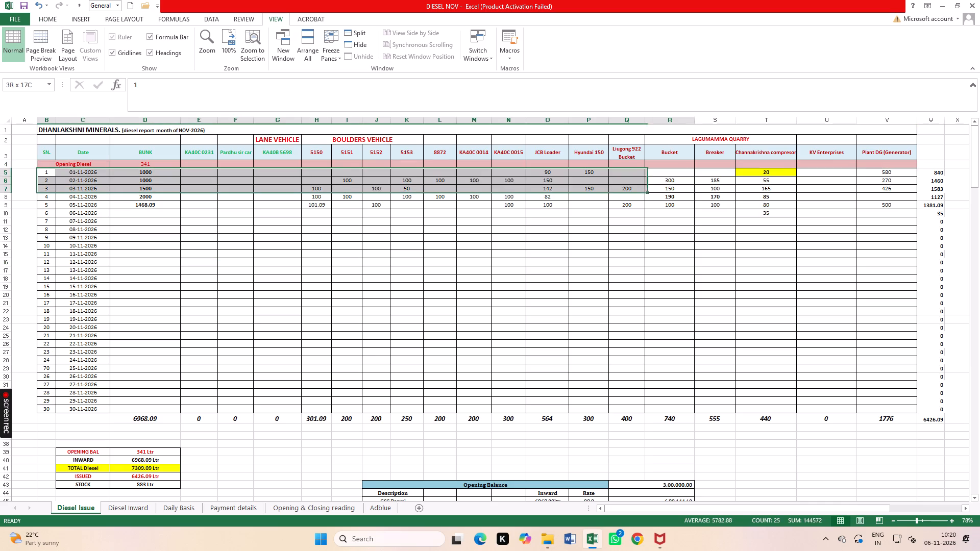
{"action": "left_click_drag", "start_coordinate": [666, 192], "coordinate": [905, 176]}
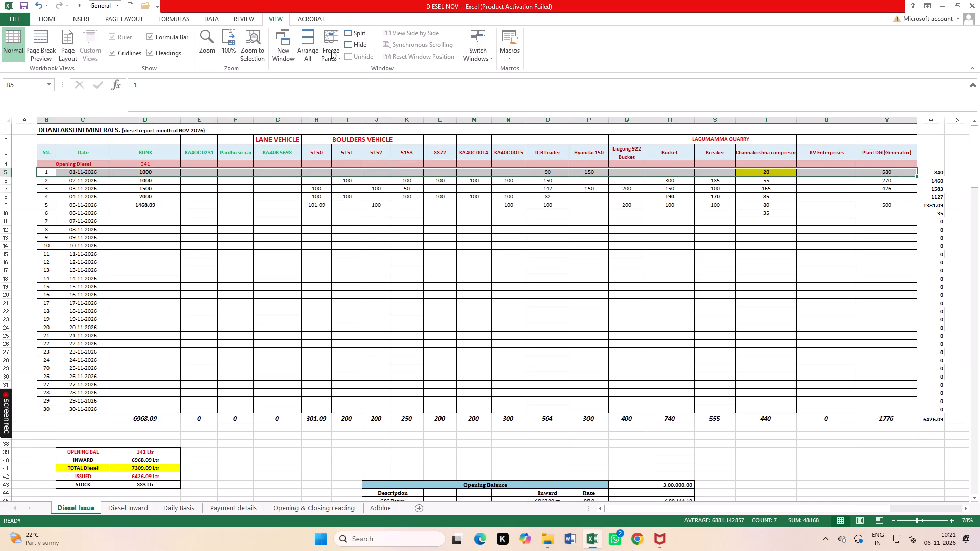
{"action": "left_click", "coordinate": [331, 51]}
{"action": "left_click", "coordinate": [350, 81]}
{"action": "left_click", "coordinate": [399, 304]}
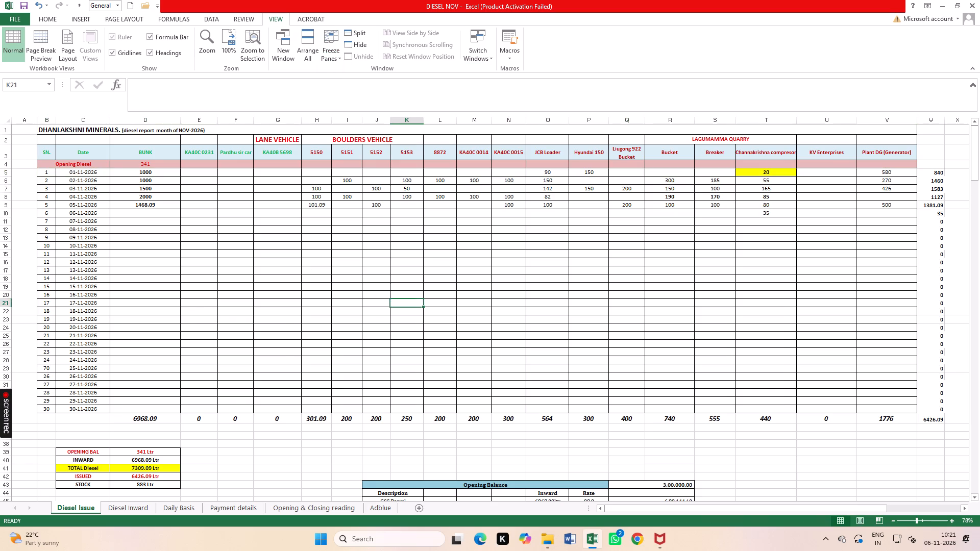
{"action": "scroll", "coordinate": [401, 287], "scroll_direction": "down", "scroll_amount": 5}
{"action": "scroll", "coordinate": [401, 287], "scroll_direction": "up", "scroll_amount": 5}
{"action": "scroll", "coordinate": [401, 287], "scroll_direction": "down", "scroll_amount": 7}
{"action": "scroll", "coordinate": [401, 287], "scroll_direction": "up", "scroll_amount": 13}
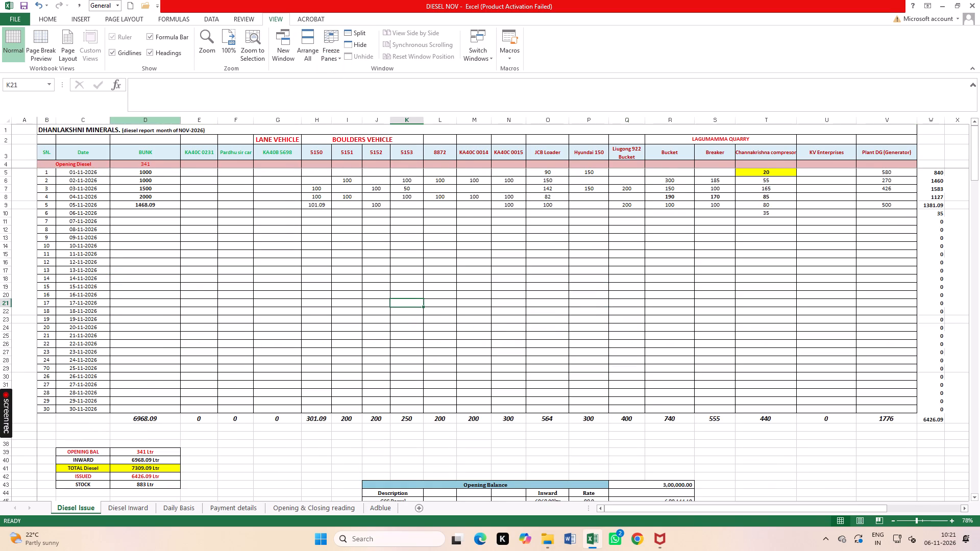
With column E selected, switch the freeze to the first column only and test it by scrolling sideways.
{"action": "left_click", "coordinate": [191, 120]}
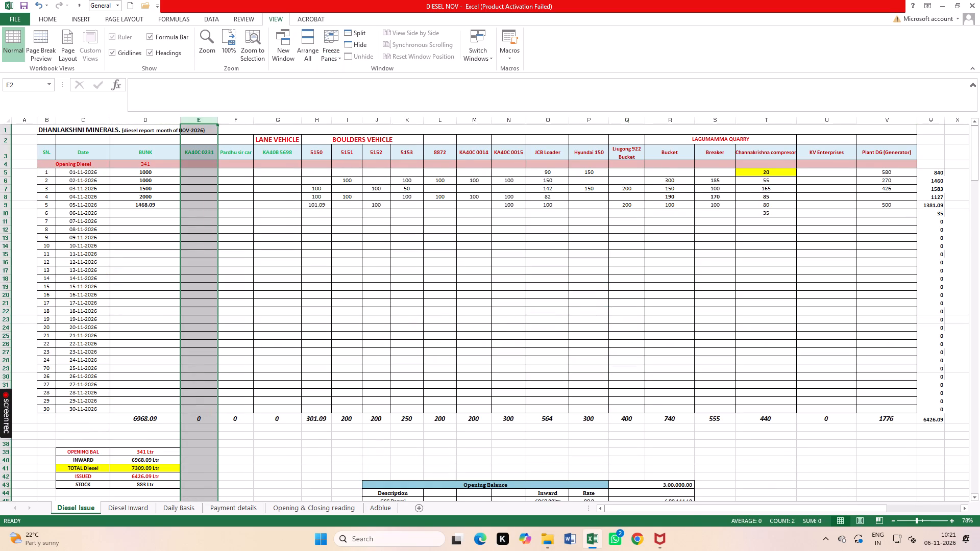
{"action": "left_click", "coordinate": [338, 50]}
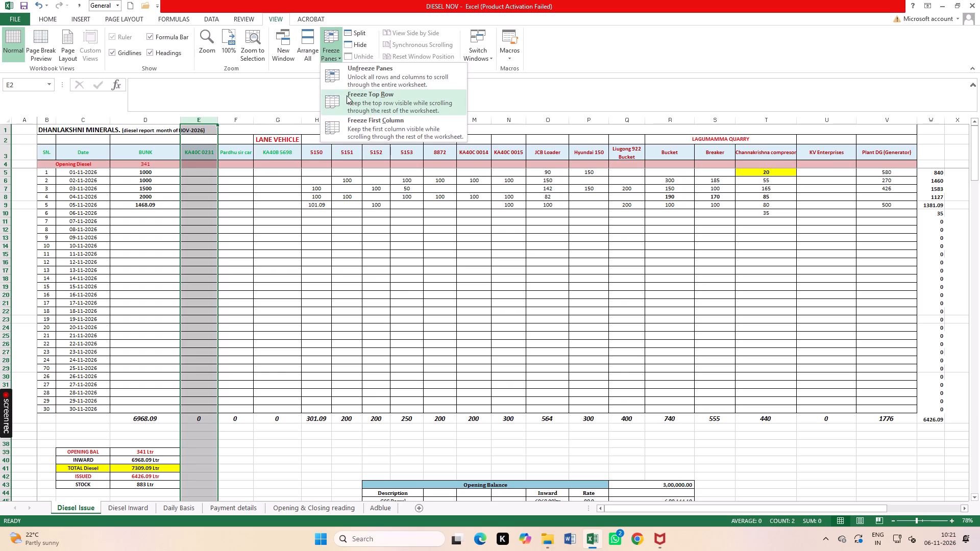
{"action": "left_click", "coordinate": [360, 131]}
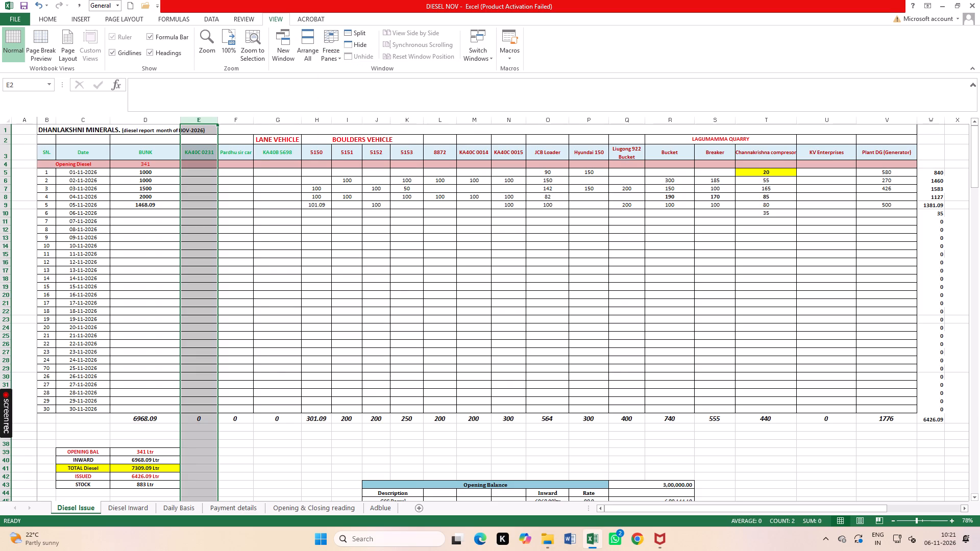
{"action": "left_click", "coordinate": [387, 260]}
{"action": "left_click_drag", "start_coordinate": [708, 509], "coordinate": [631, 493]}
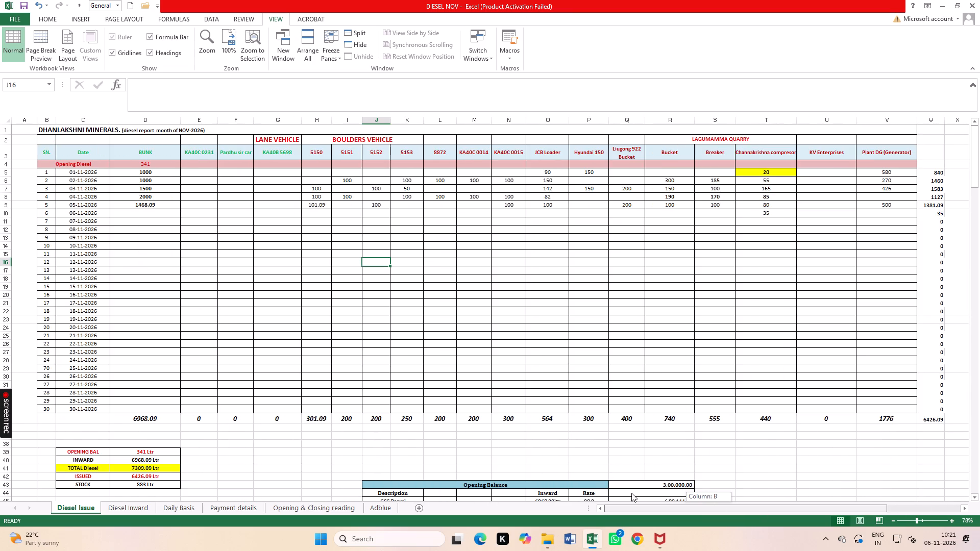
{"action": "left_click_drag", "start_coordinate": [631, 493], "coordinate": [590, 477]}
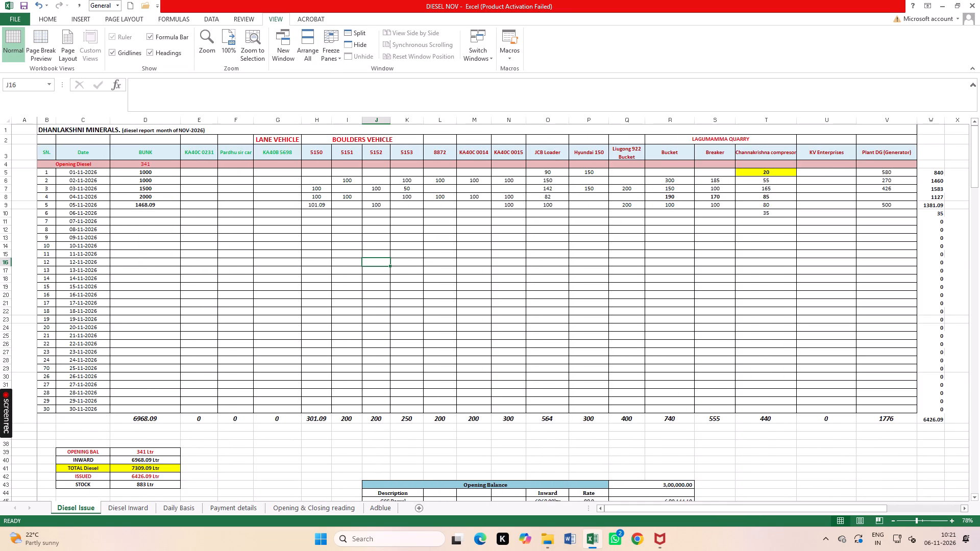
{"action": "left_click", "coordinate": [201, 118]}
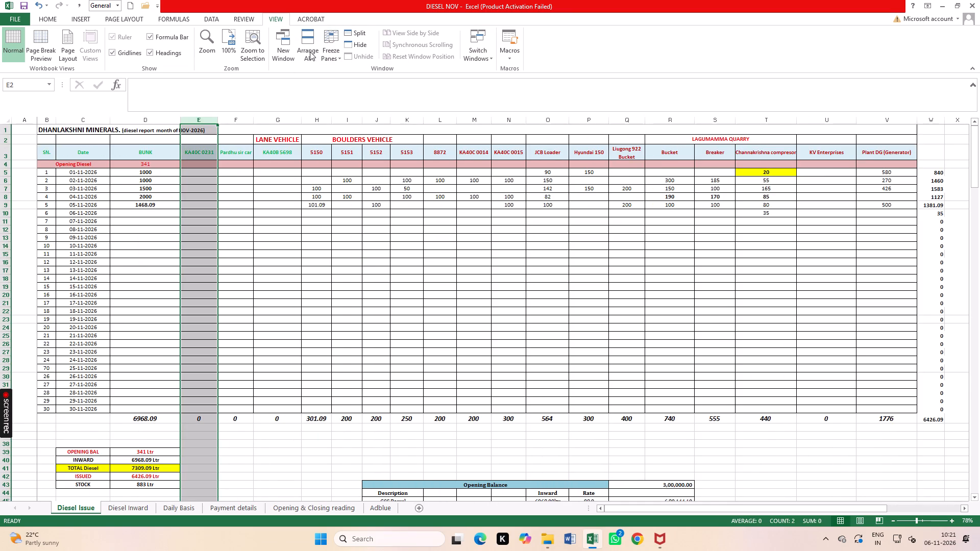
{"action": "left_click", "coordinate": [326, 50]}
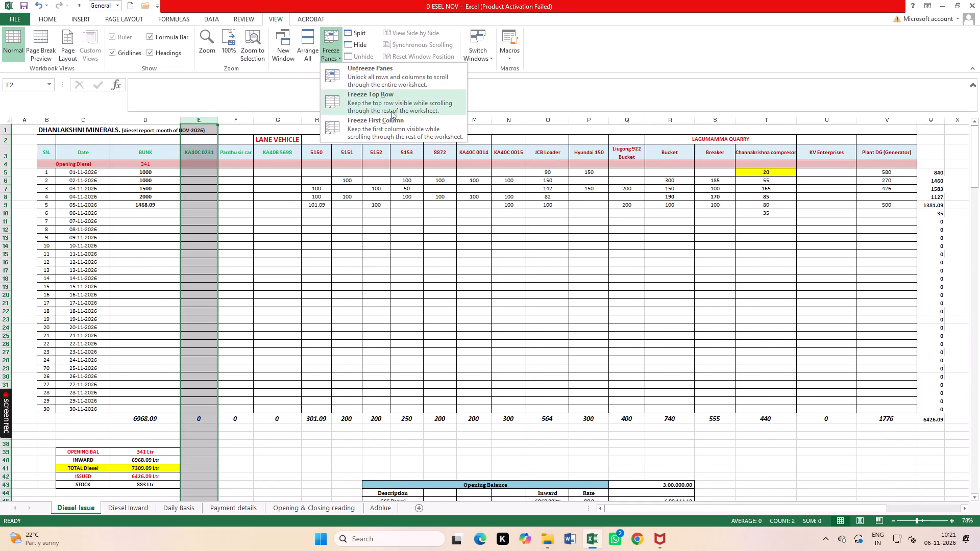